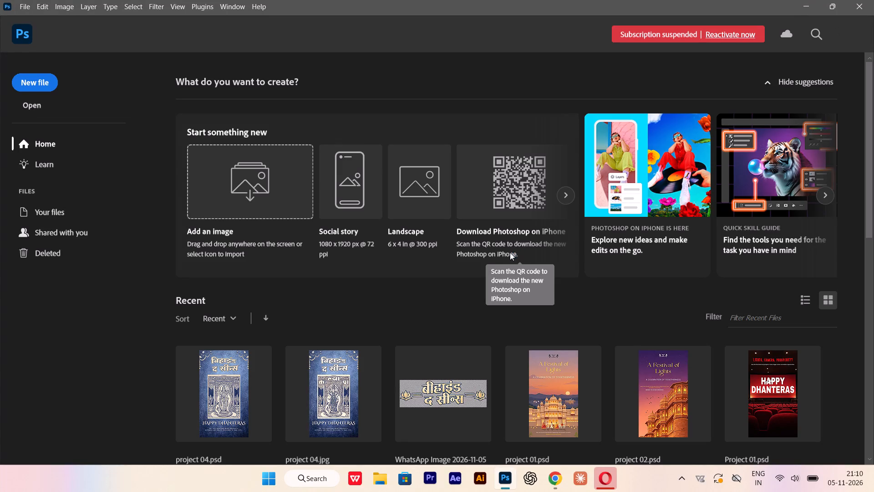
Open the recent file project 04.psd.
scroll(300, 295, "down", 1)
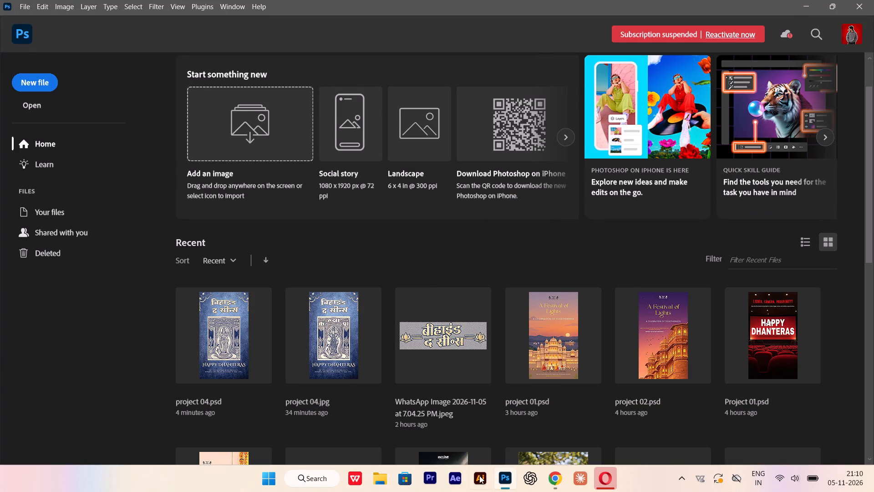
left_click(516, 451)
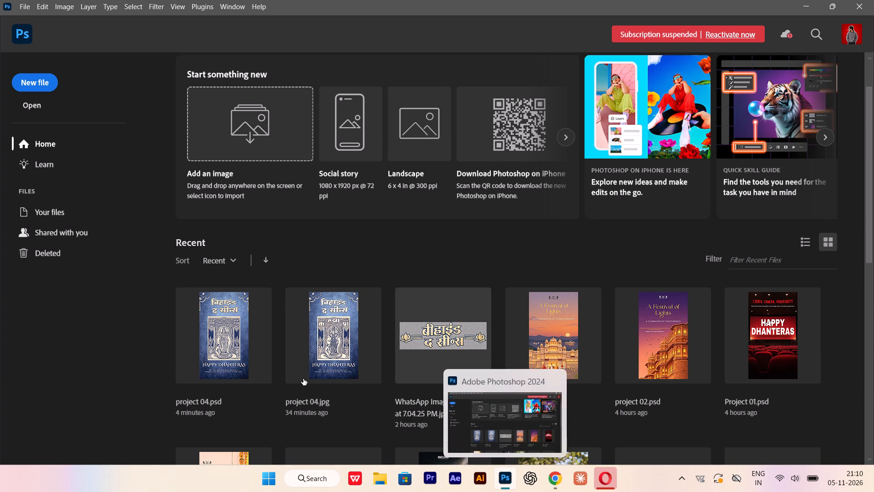
left_click(256, 369)
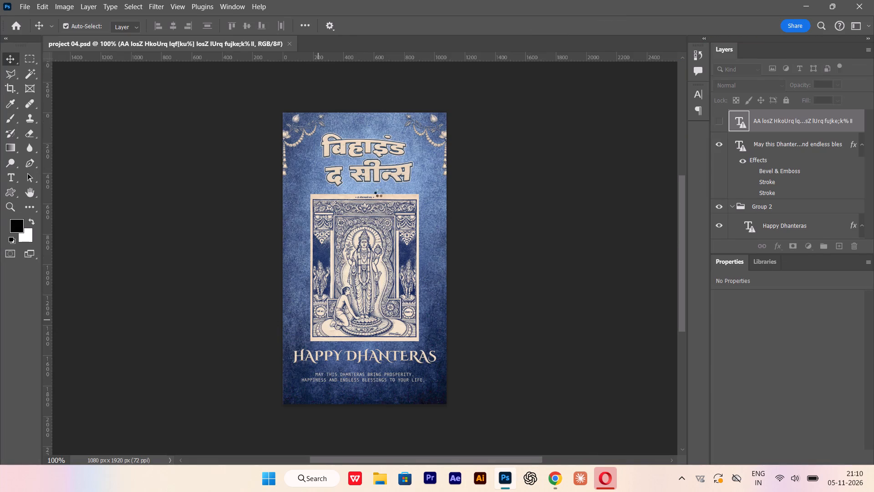
Hide the "n lhUl copy" layer that holds the second line of the Hindi title.
scroll(358, 160, "up", 11, "alt")
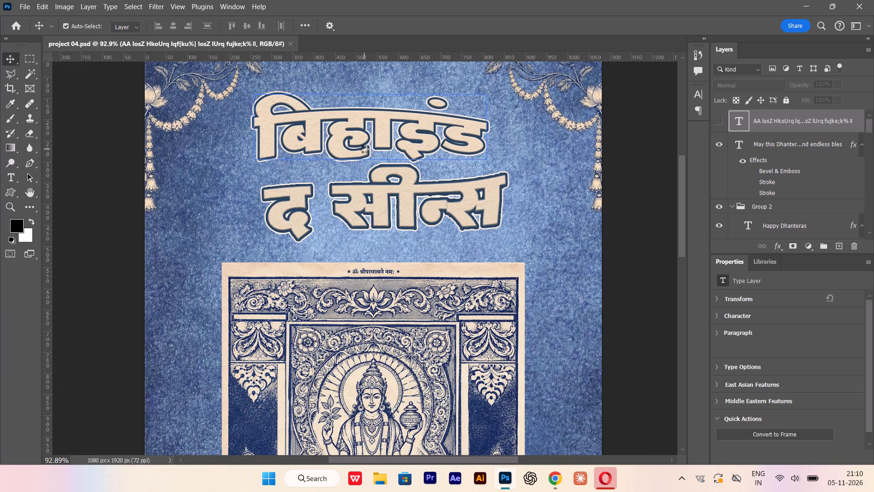
scroll(364, 149, "up", 1)
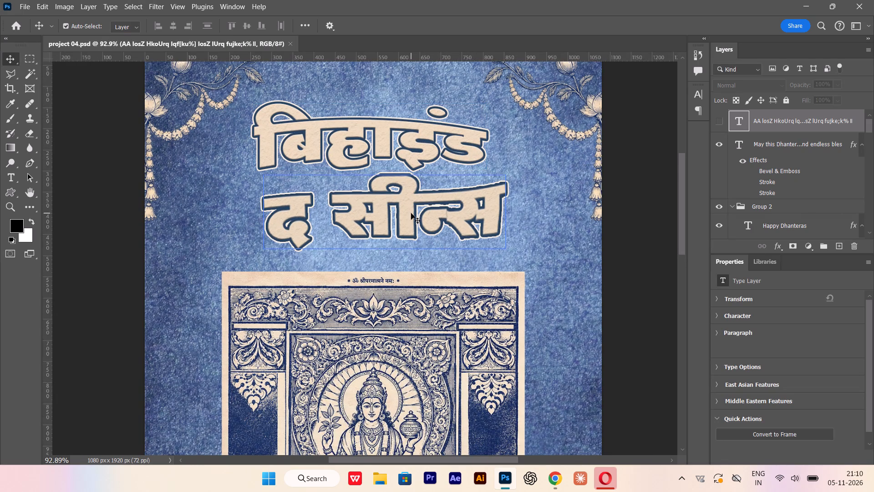
left_click(387, 205)
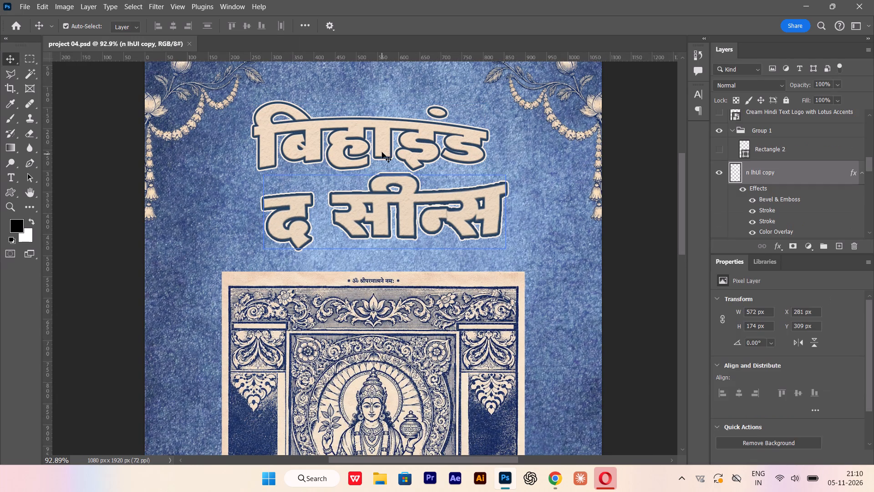
left_click(382, 152, "shift")
left_click(716, 173)
Change the font of all the text in the remaining arched Hindi title line to Gondens DEMO Regular.
scroll(749, 201, "down", 4)
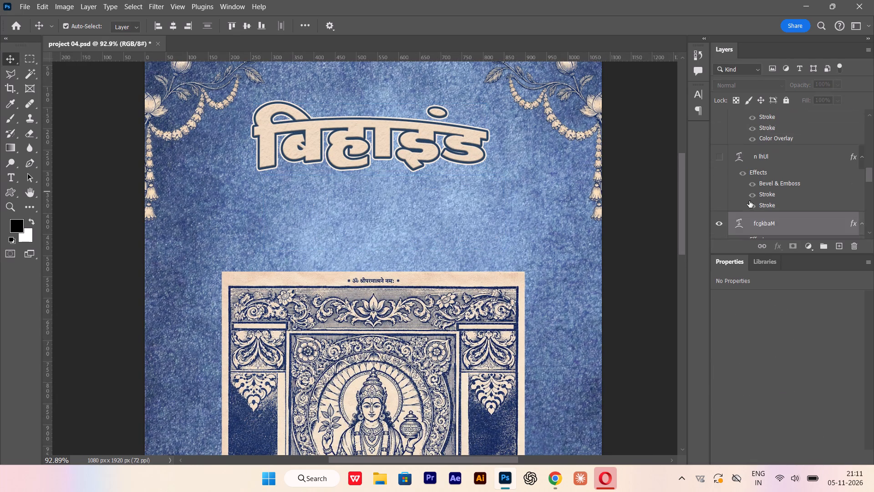
scroll(747, 197, "down", 1)
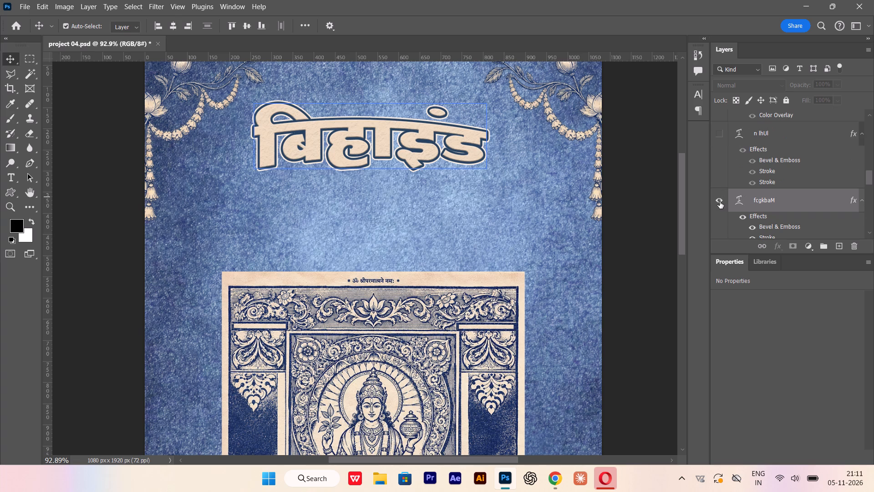
left_click(640, 211)
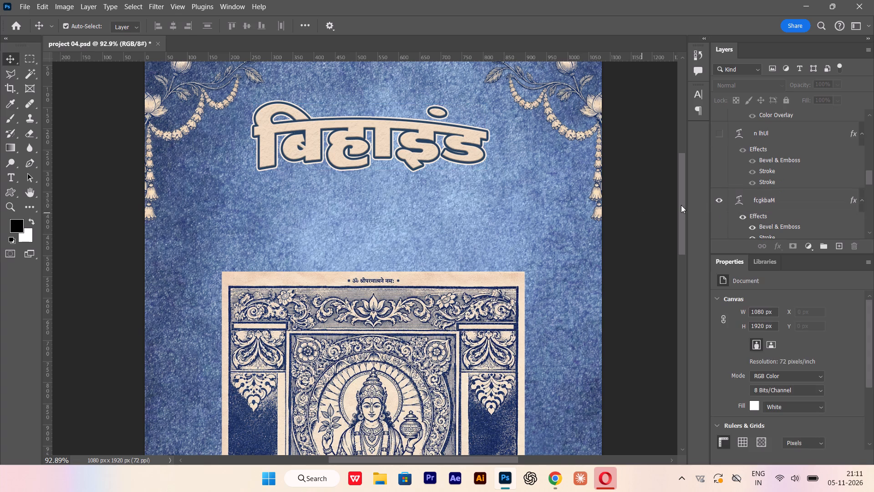
left_click(774, 195)
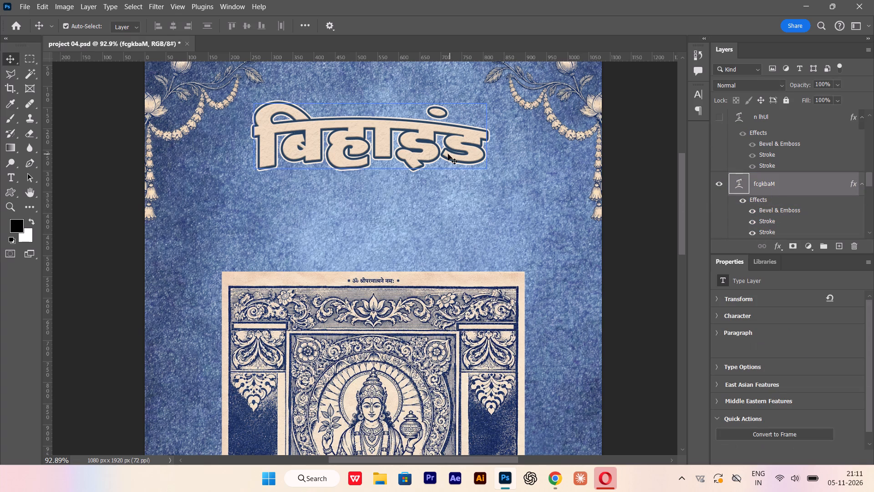
left_click(10, 174)
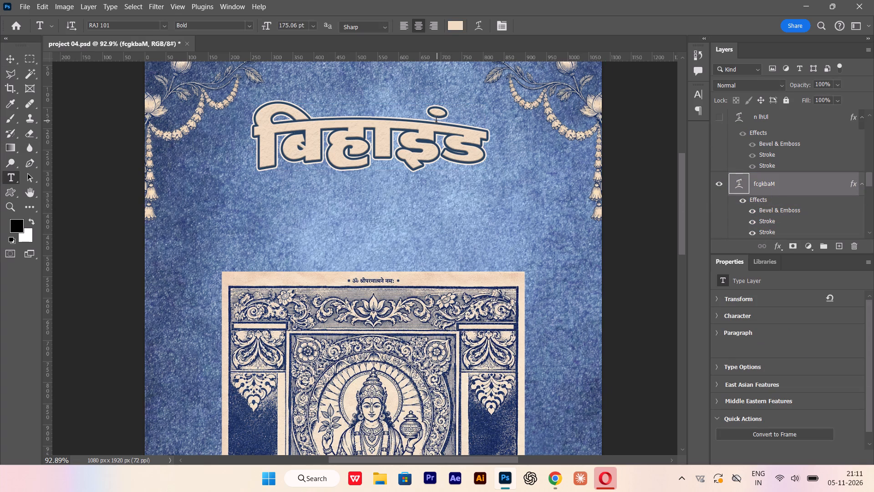
left_click(399, 133)
key("ctrl+a")
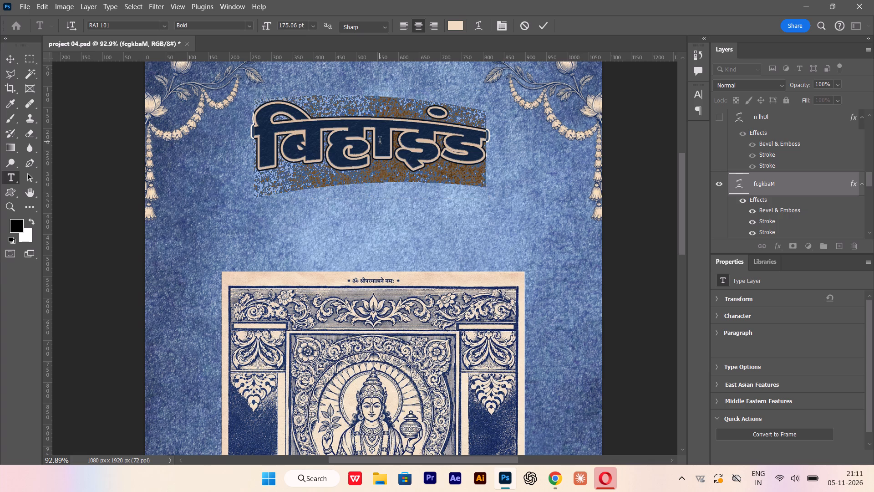
left_click(713, 317)
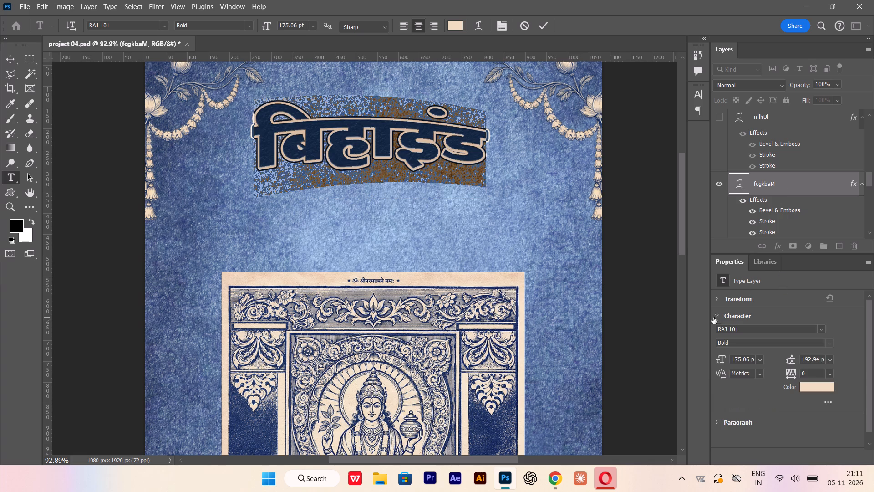
left_click(777, 327)
type("Be")
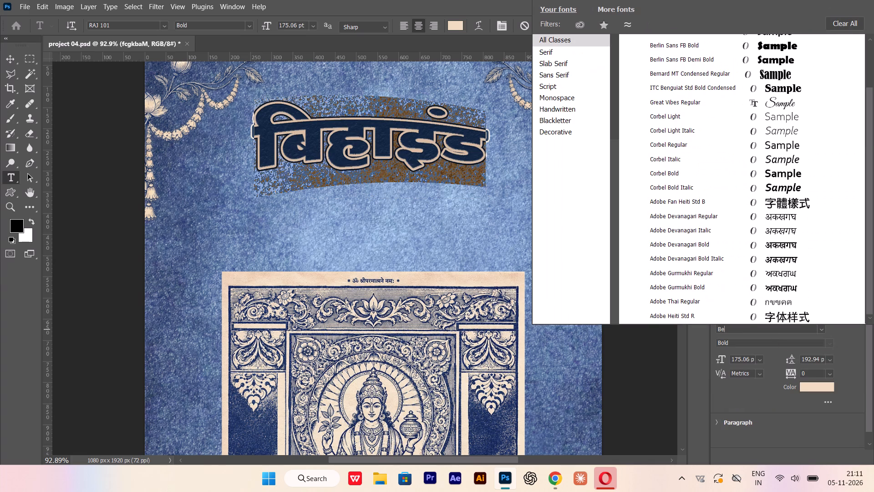
key("BackSpace")
key("BackSpace")
key("BackSpace")
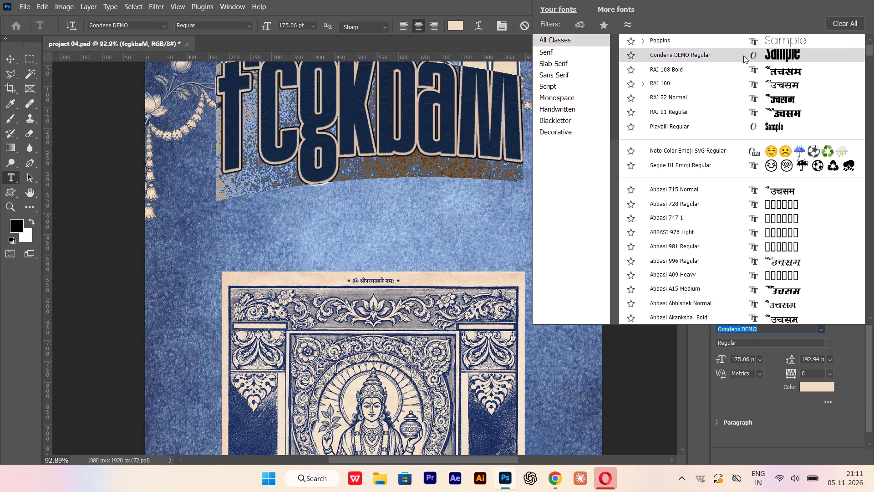
left_click(743, 56)
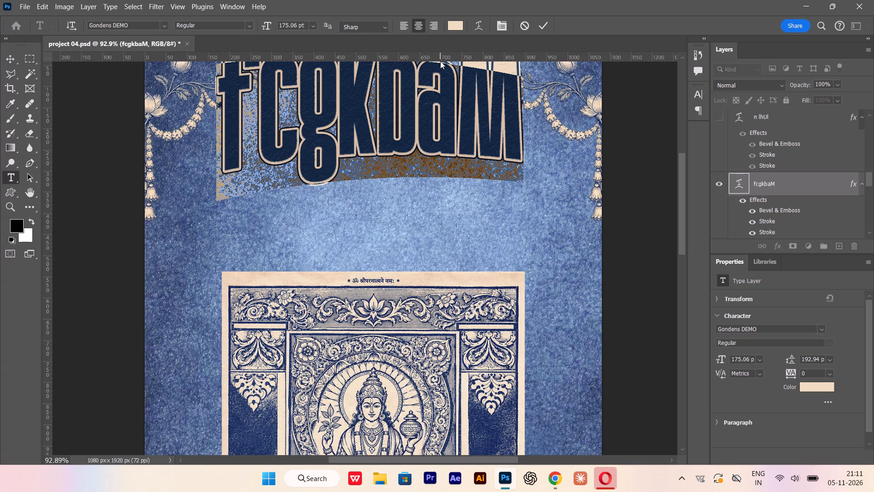
type("Beh")
type("ind")
key("space")
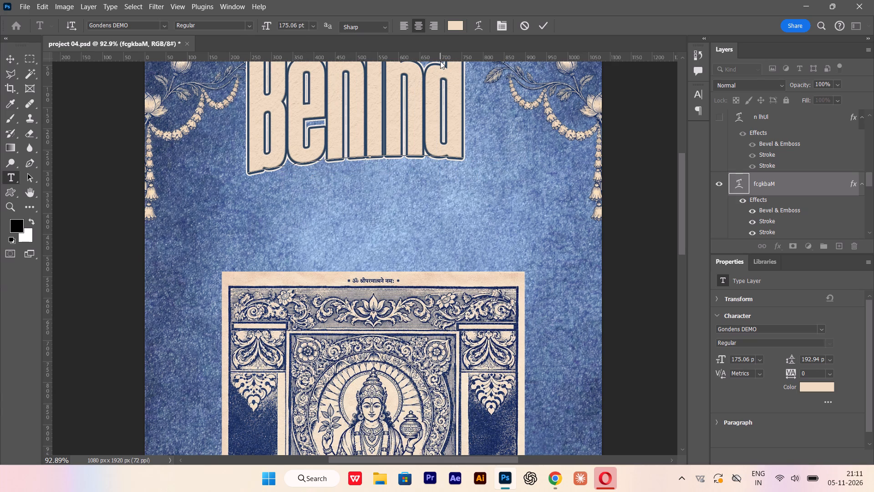
type("the")
key("space")
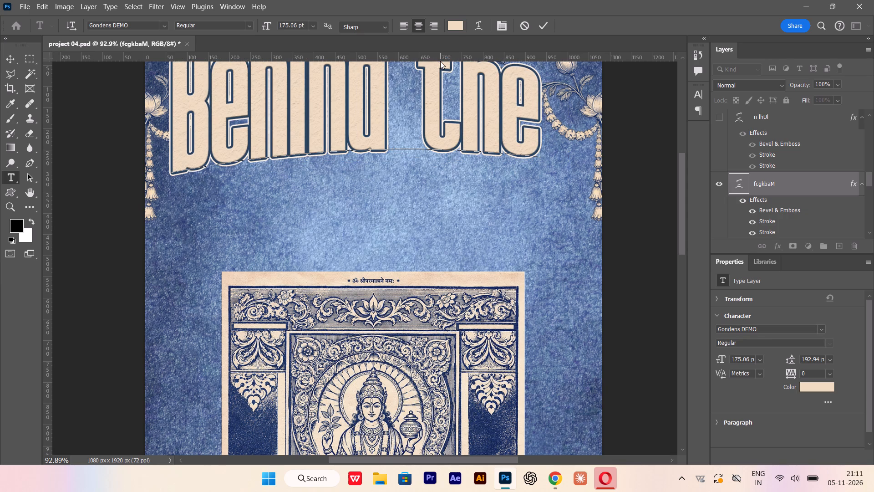
key("BackSpace")
key("BackSpace")
key("BackSpace")
key("BackSpace")
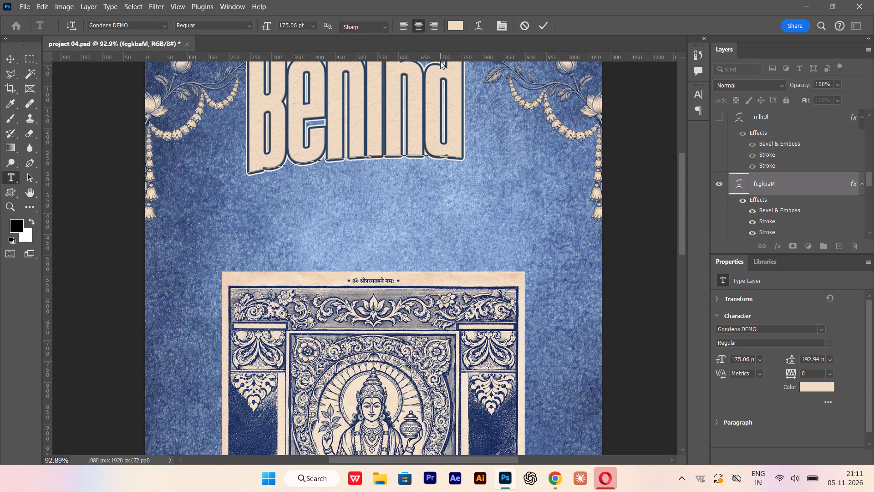
type("The")
key("space")
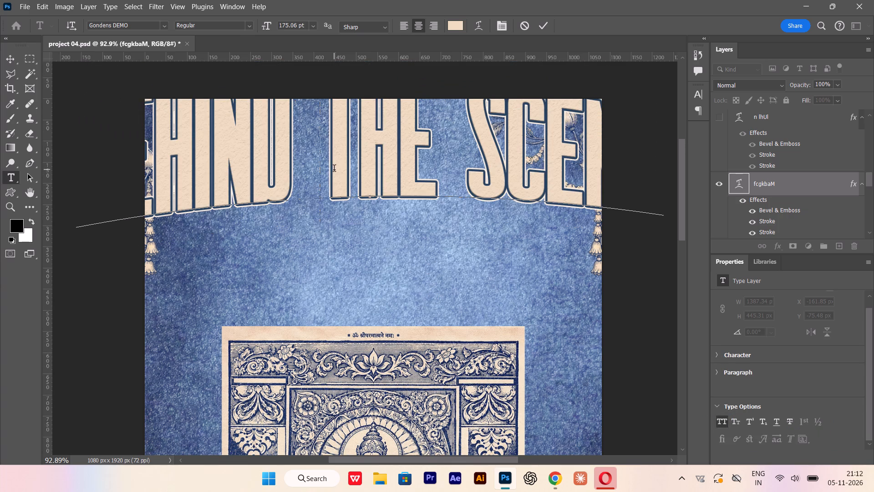
left_click(330, 170)
key("BackSpace")
key("Return")
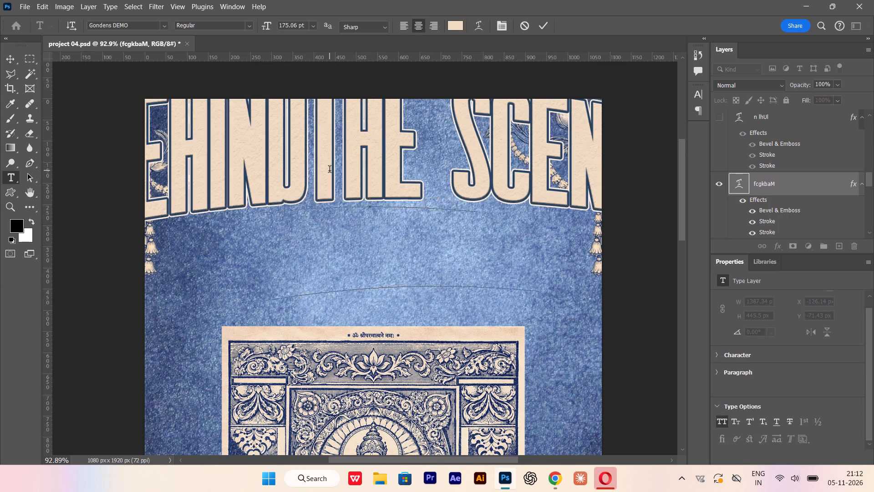
left_click(13, 57)
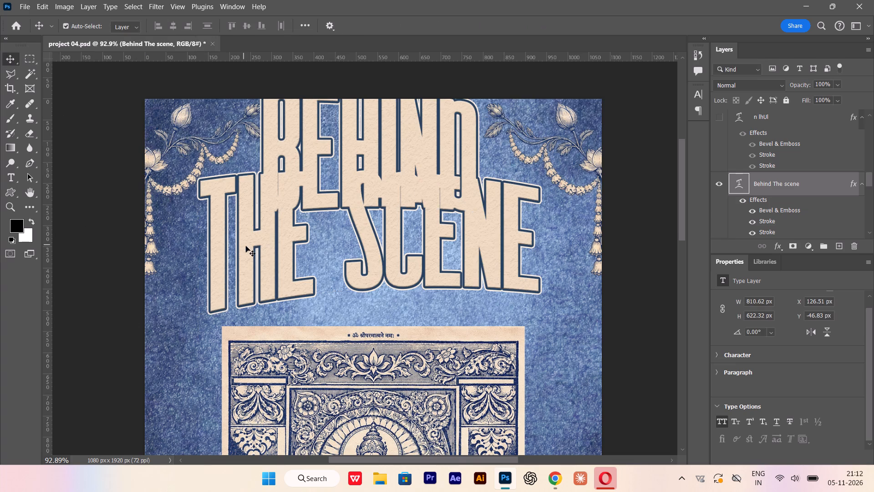
Duplicate the two-line title, placing the copy about 367 px right and 396 px down from the original.
scroll(261, 249, "up", 1, "alt")
left_click_drag(264, 249, 437, 433, "alt")
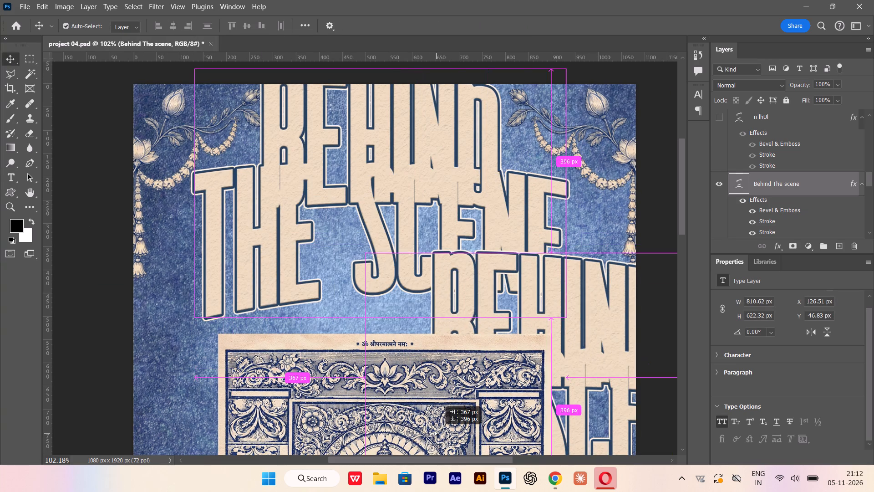
Delete THE SCENE from the original title text so that it contains only BEHIND.
double_click(294, 297)
left_click_drag(198, 273, 525, 266)
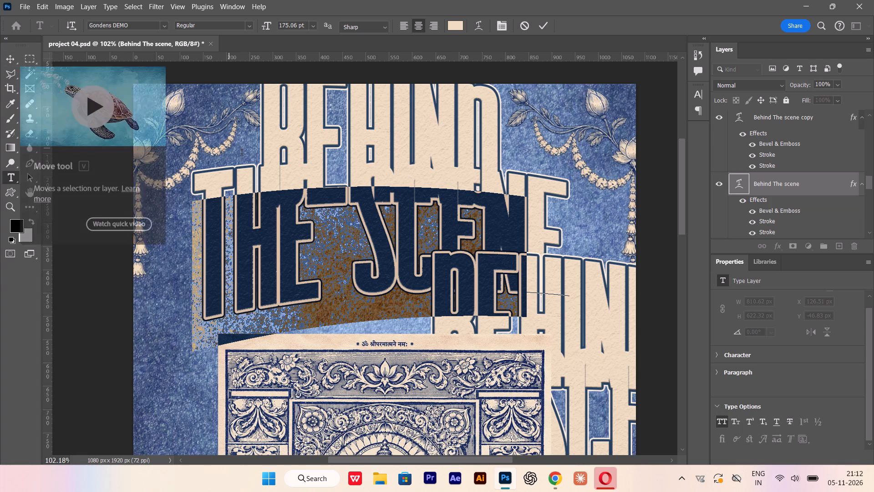
key("BackSpace")
key("BackSpace")
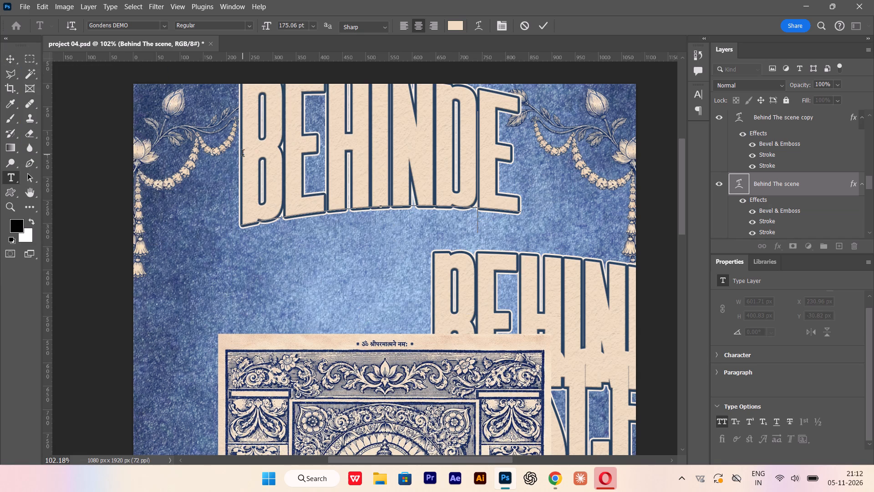
key("Right")
key("BackSpace")
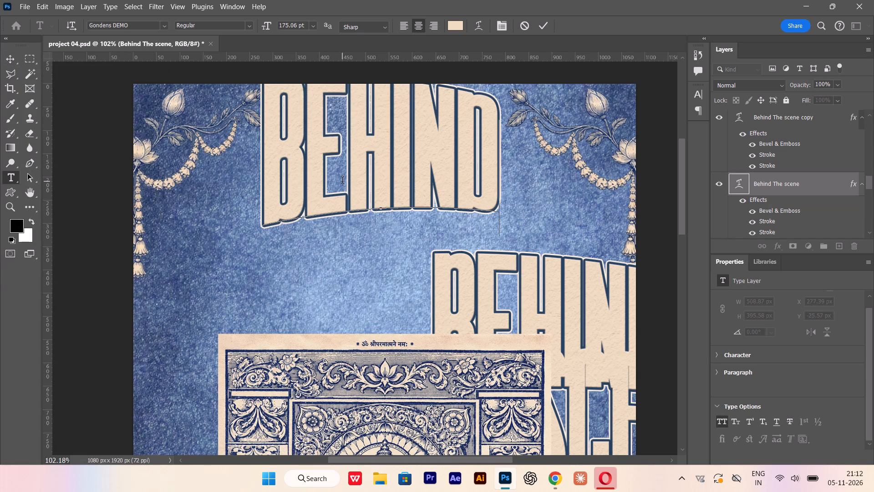
left_click(12, 57)
Move BEHIND down and left on the poster, and bring the two-line copy up and left to overlap it.
scroll(234, 121, "up", 2, "alt")
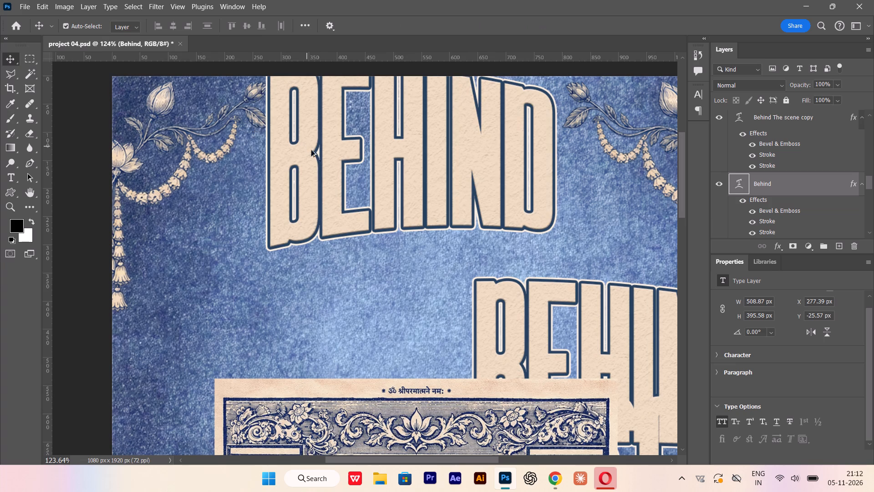
left_click_drag(335, 162, 295, 207)
left_click_drag(500, 316, 321, 151)
Delete BEHIND and its line break from the title copy so that it contains only THE SCENE.
left_click(216, 324)
double_click(225, 327)
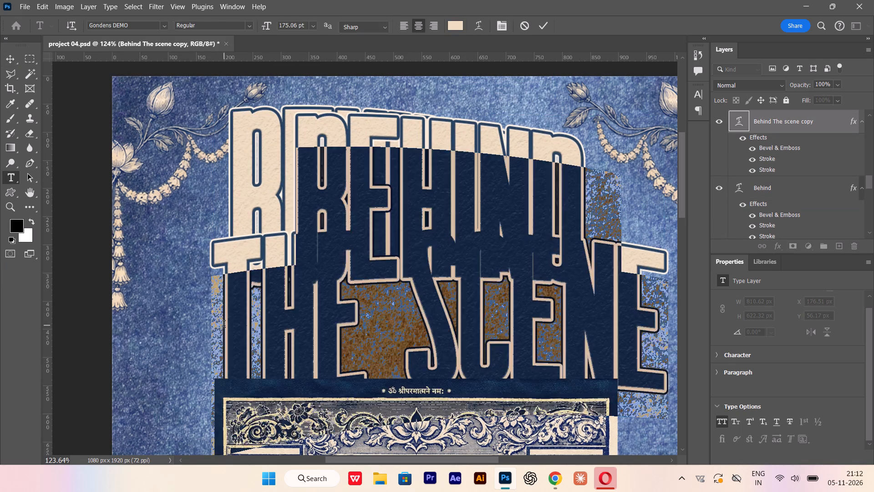
left_click_drag(224, 325, 192, 306)
left_click_drag(221, 276, 215, 274)
left_click(311, 350)
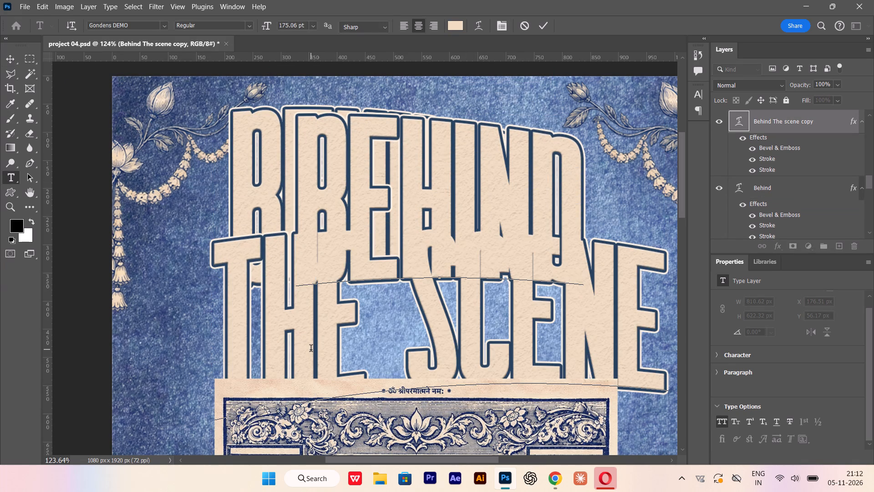
key("Left")
key("Left")
key("BackSpace")
key("BackSpace")
key("BackSpace")
key("BackSpace")
key("BackSpace")
key("BackSpace")
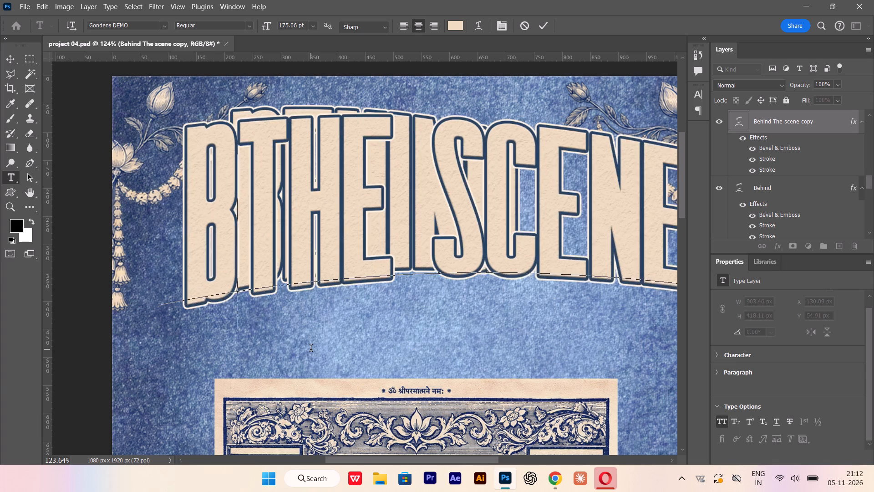
key("BackSpace")
key("BackSpace")
key("BackSpace")
key("BackSpace")
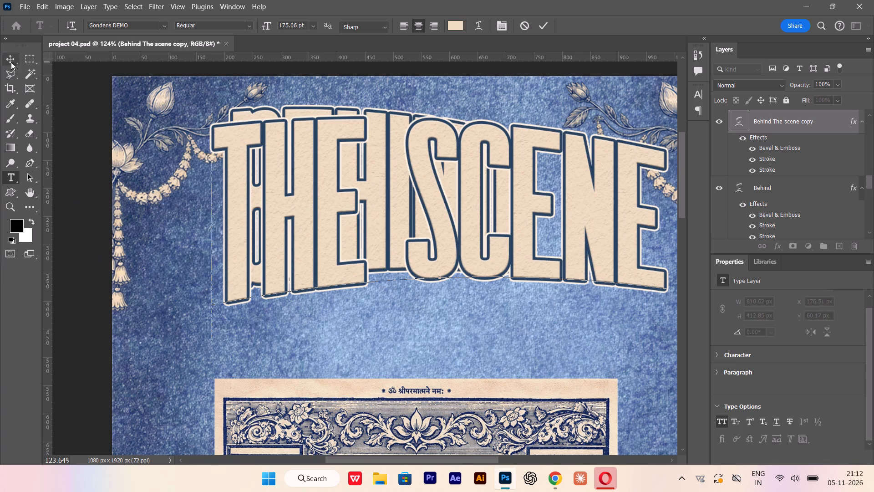
left_click(11, 62)
Move THE SCENE straight down about 168 px so that it sits lower than BEHIND.
scroll(325, 248, "down", 1, "alt")
left_click_drag(330, 246, 331, 332)
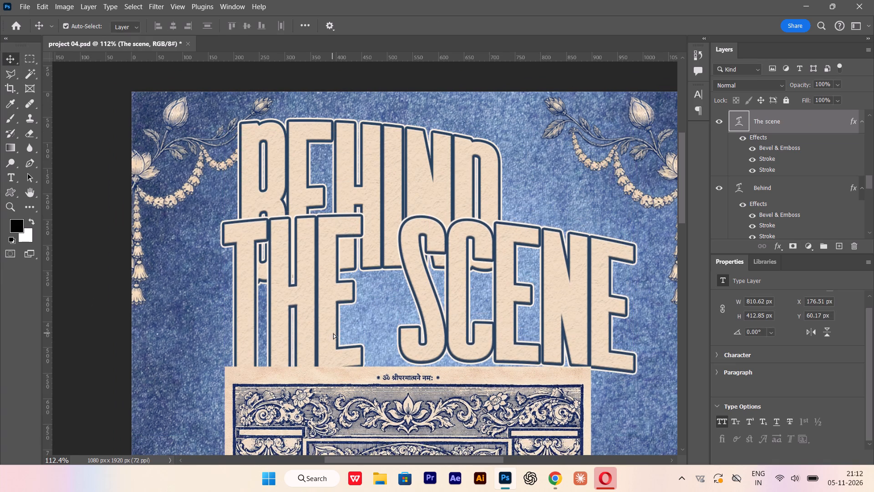
Scale the BEHIND and THE SCENE layers down together to about 65.57%.
scroll(356, 282, "down", 2, "alt")
scroll(353, 291, "up", 2, "alt")
scroll(300, 276, "down", 2, "alt")
scroll(321, 272, "up", 2, "alt")
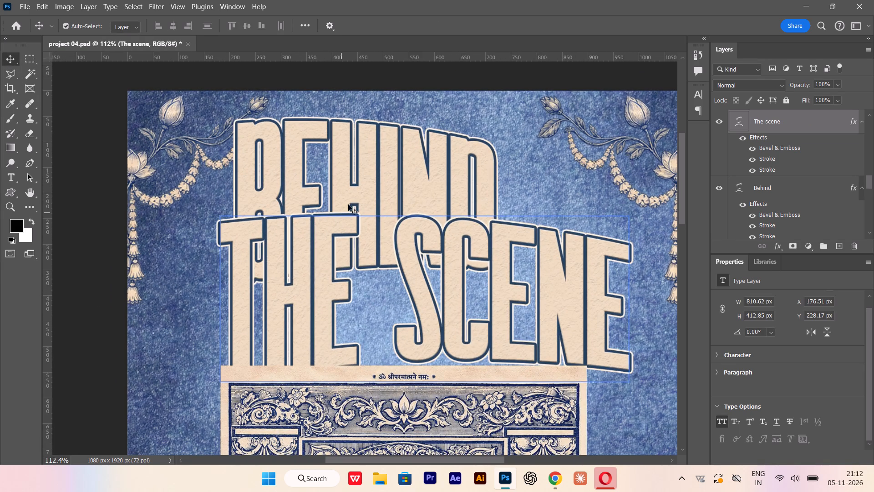
left_click(354, 197, "shift")
key("ctrl+t")
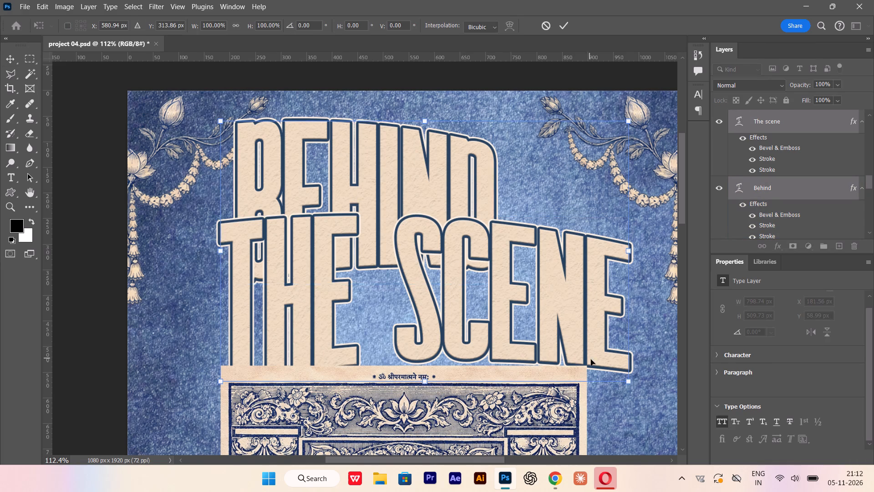
left_click_drag(626, 380, 552, 340, "alt+shift")
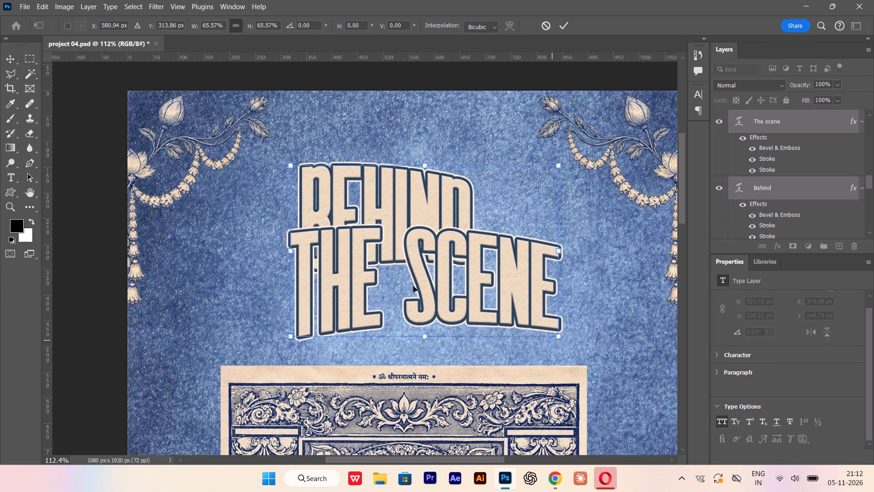
scroll(413, 286, "up", 2, "alt")
left_click(424, 293)
key("Return")
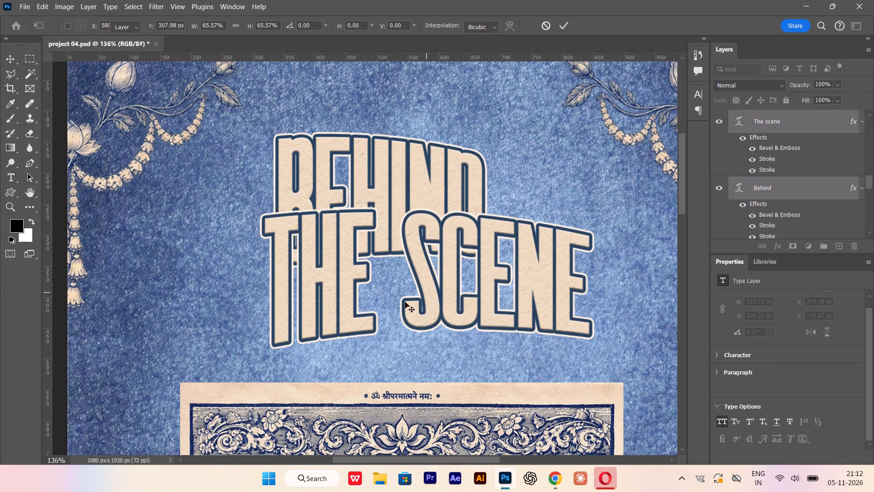
Move both title lines up together to leave more room above the illustrated deity panel.
left_click_drag(378, 196, 371, 163)
scroll(355, 202, "down", 3, "alt")
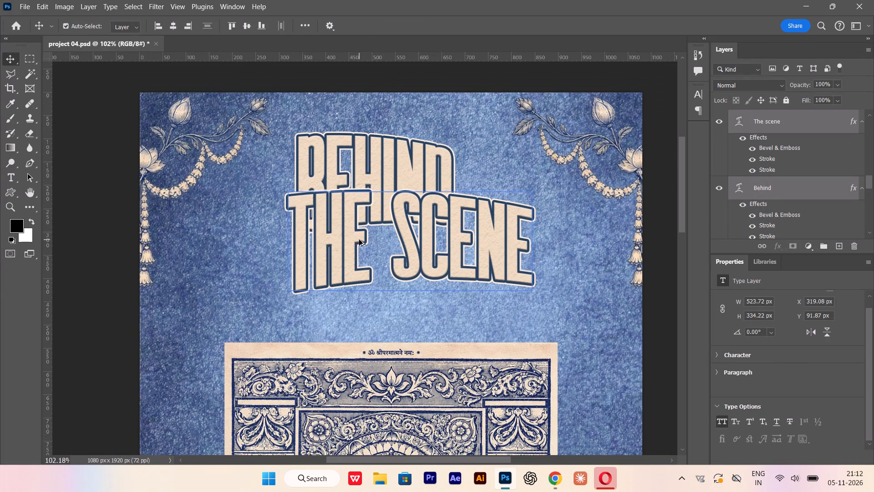
Move THE SCENE down and BEHIND up to open a clear gap between the two title lines.
left_click(122, 243)
scroll(301, 200, "up", 3, "alt")
left_click_drag(361, 242, 362, 275)
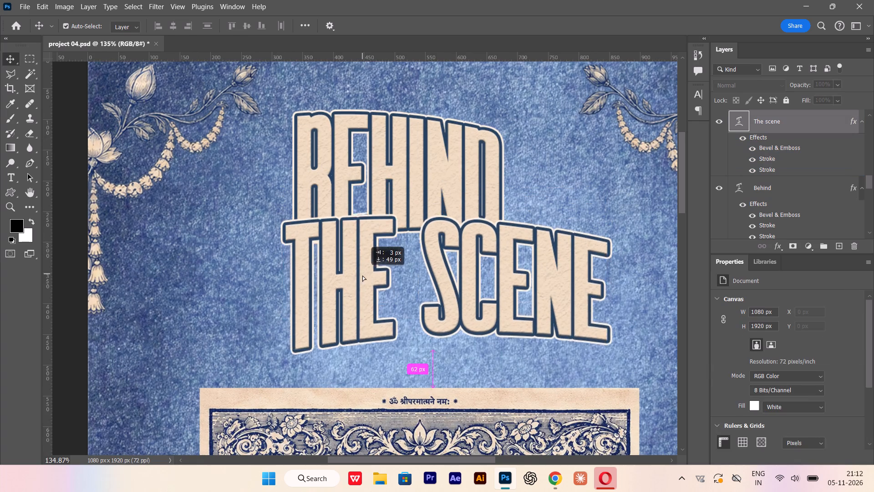
left_click_drag(362, 275, 362, 297)
left_click_drag(388, 198, 387, 178)
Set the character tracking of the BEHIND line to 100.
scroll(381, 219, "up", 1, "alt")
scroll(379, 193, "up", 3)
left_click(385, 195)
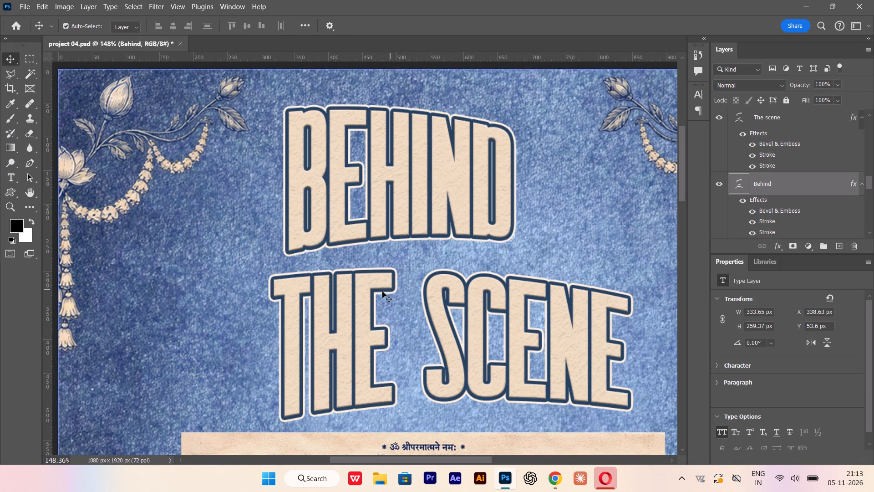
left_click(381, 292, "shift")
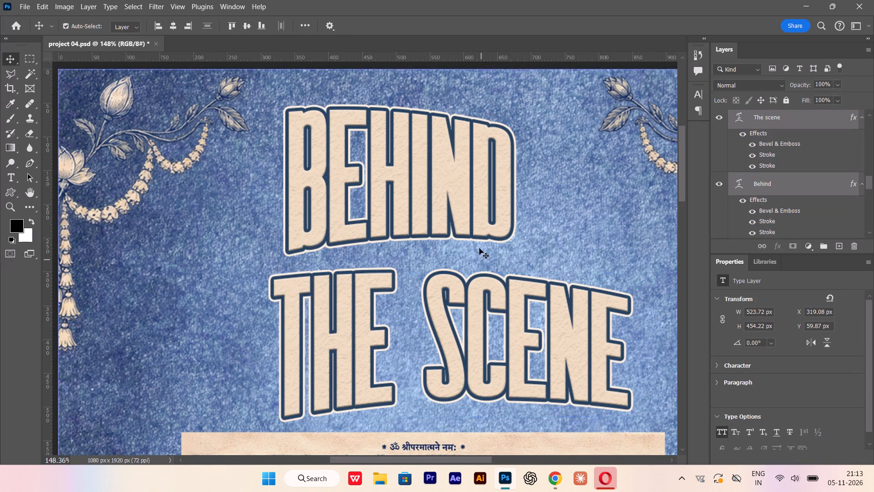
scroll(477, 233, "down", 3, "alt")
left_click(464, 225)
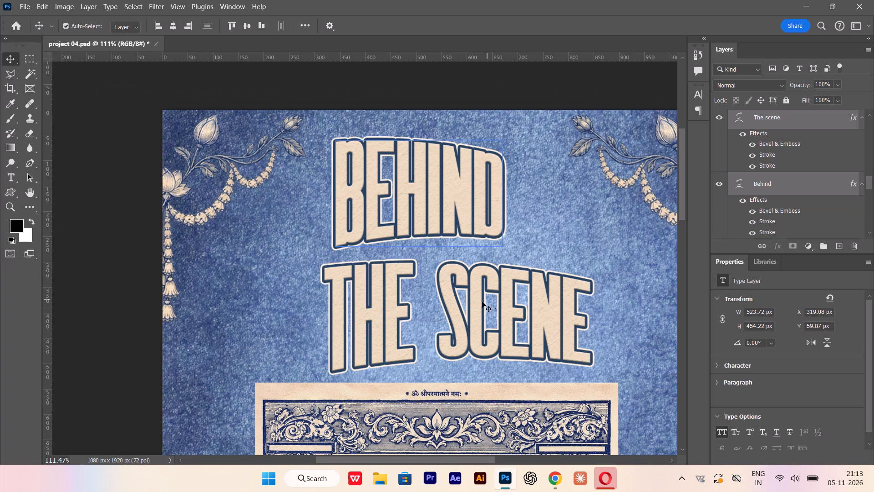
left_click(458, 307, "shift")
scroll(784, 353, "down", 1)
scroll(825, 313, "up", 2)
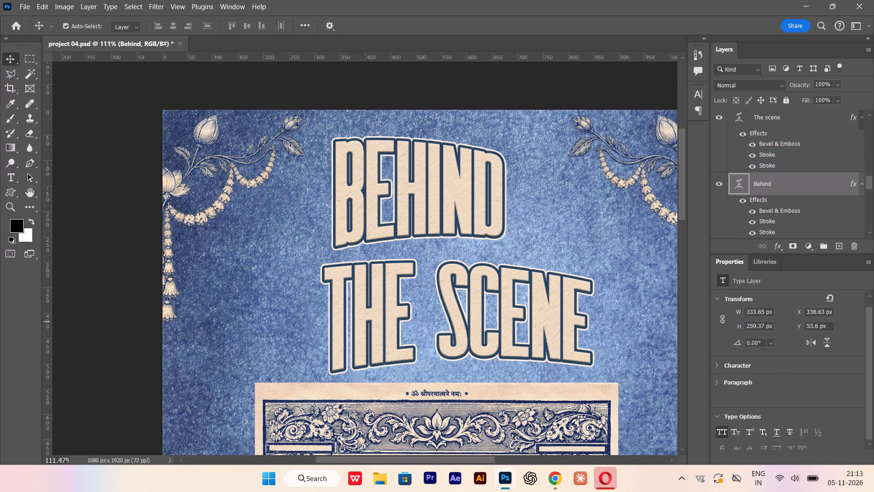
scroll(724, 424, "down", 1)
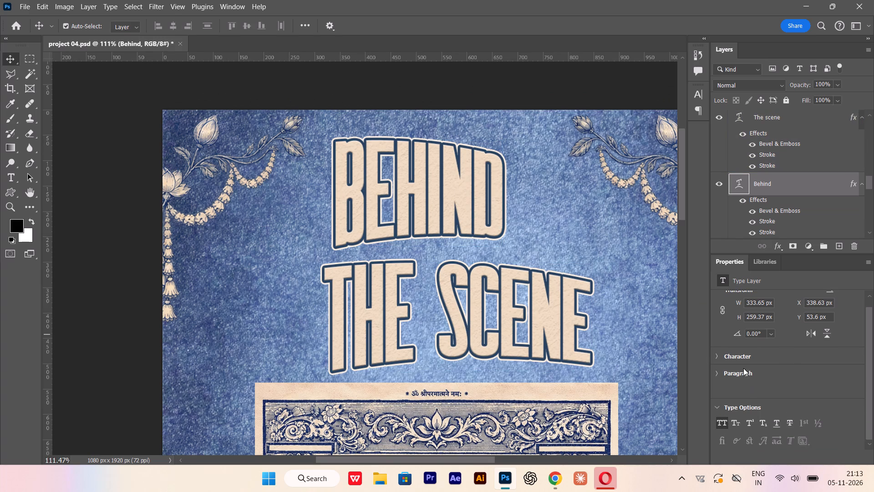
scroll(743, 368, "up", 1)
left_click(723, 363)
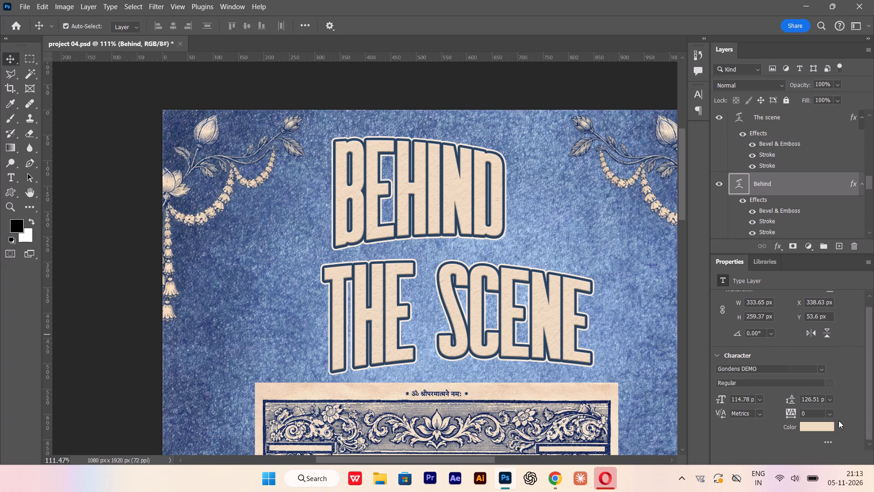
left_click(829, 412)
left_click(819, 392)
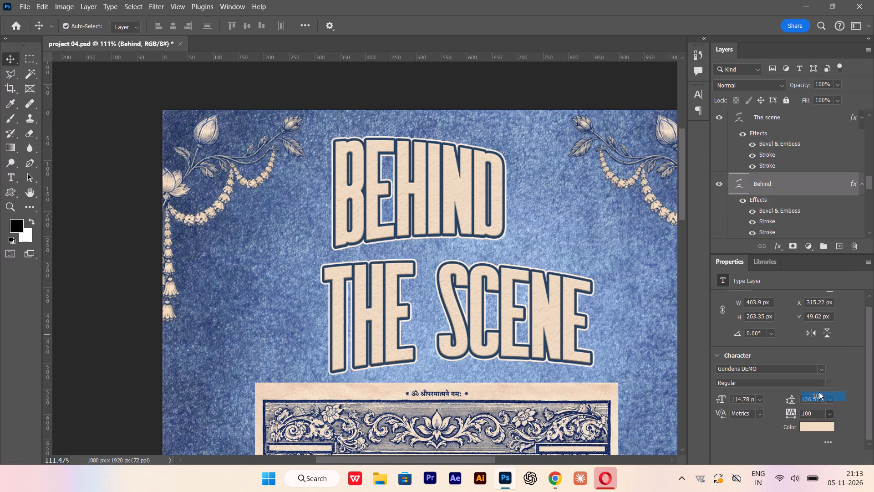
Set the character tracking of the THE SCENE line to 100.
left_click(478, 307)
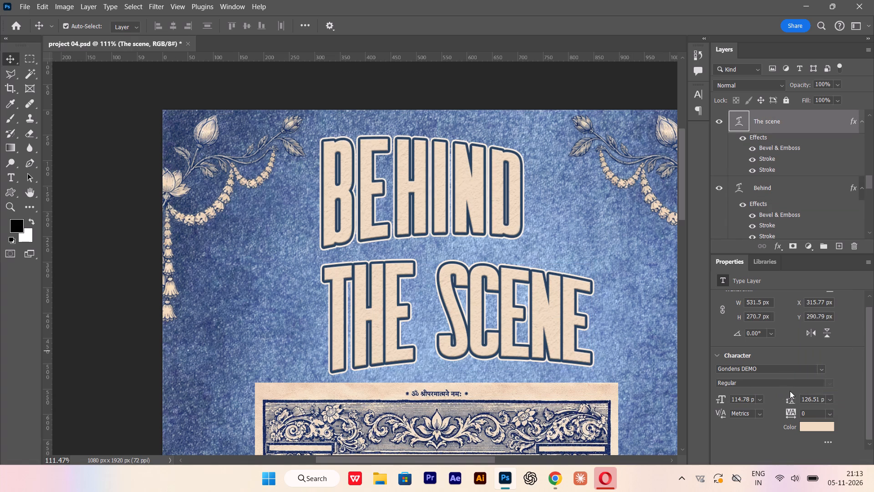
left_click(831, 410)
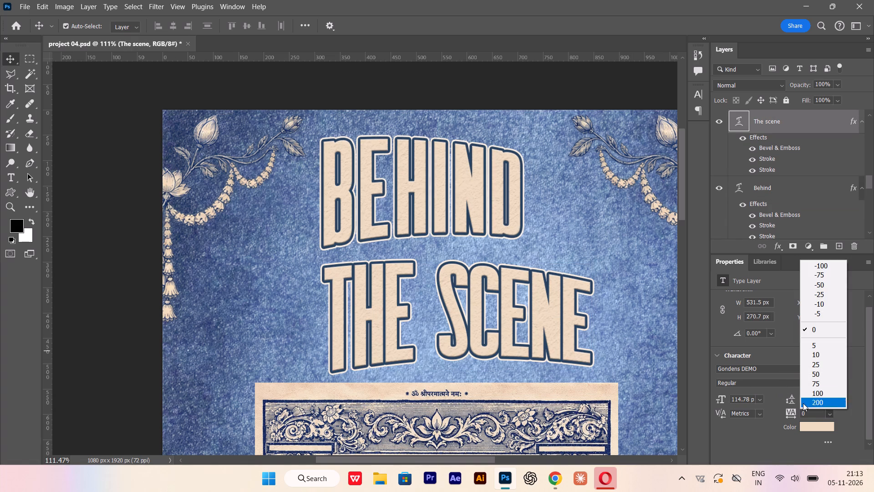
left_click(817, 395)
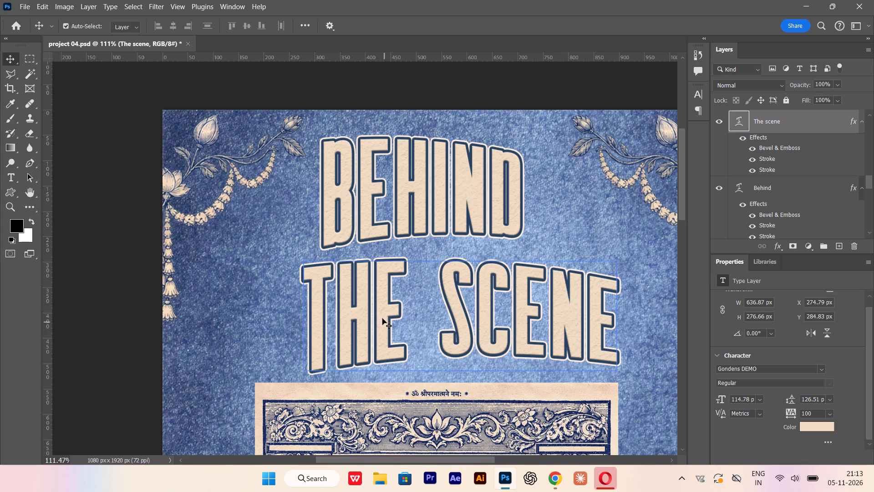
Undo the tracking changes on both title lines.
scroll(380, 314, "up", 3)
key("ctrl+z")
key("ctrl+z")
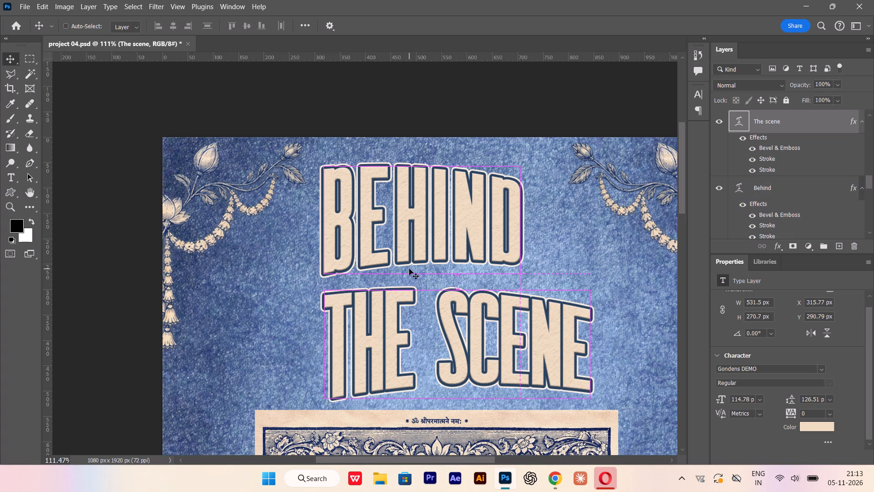
Move THE SCENE about 28 px up and 18 px right so that it sits close beneath BEHIND.
scroll(405, 243, "up", 1, "alt")
left_click_drag(397, 302, 399, 293)
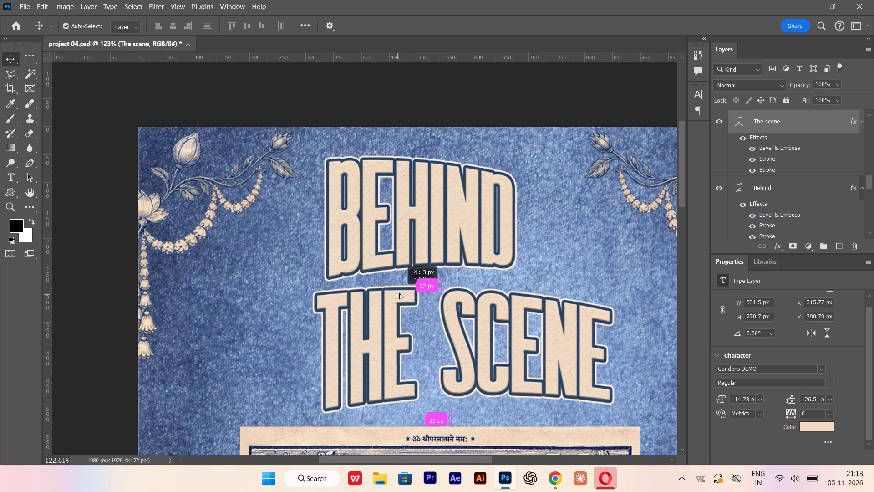
left_click_drag(399, 293, 403, 290)
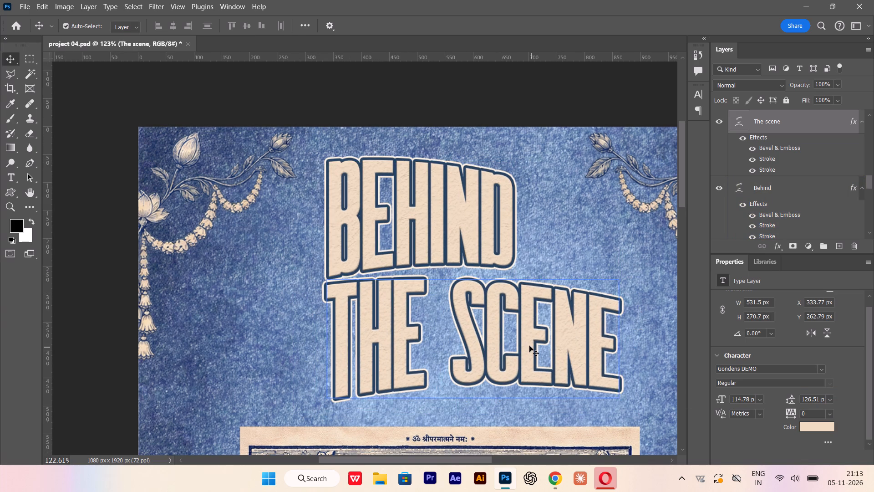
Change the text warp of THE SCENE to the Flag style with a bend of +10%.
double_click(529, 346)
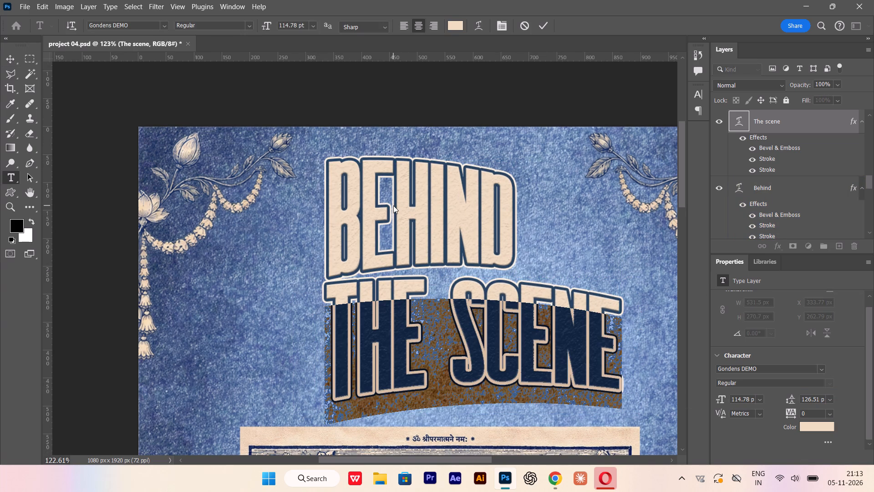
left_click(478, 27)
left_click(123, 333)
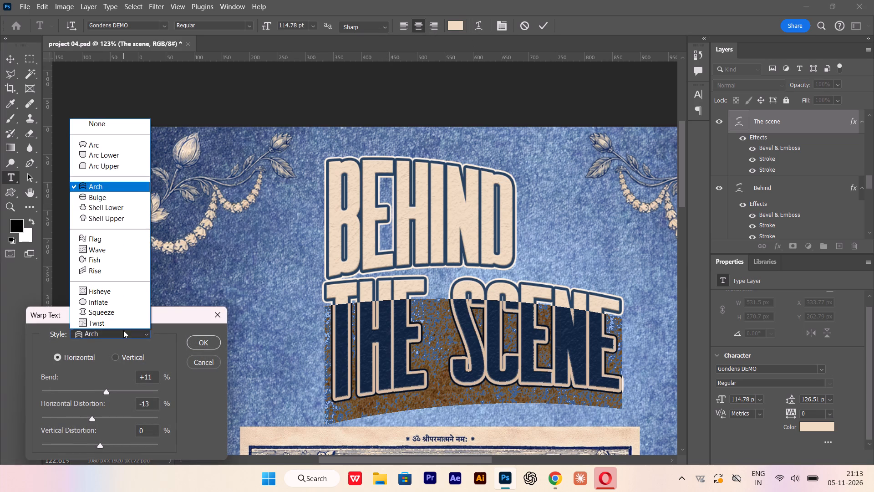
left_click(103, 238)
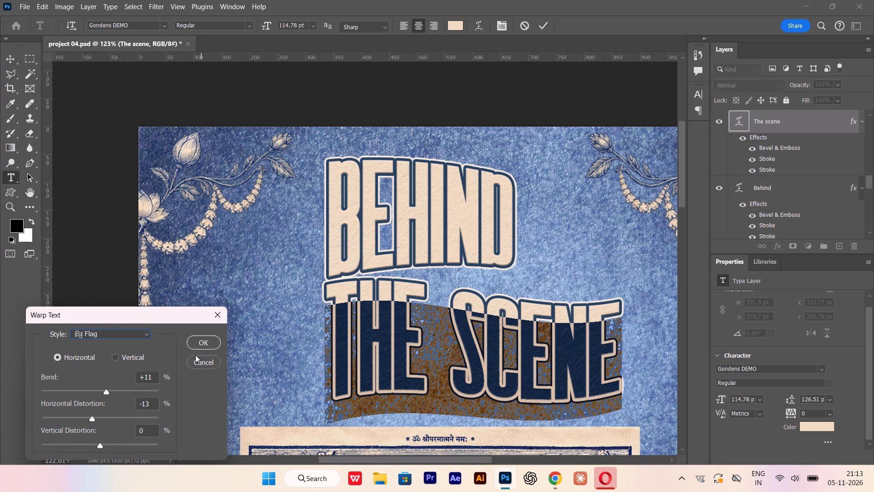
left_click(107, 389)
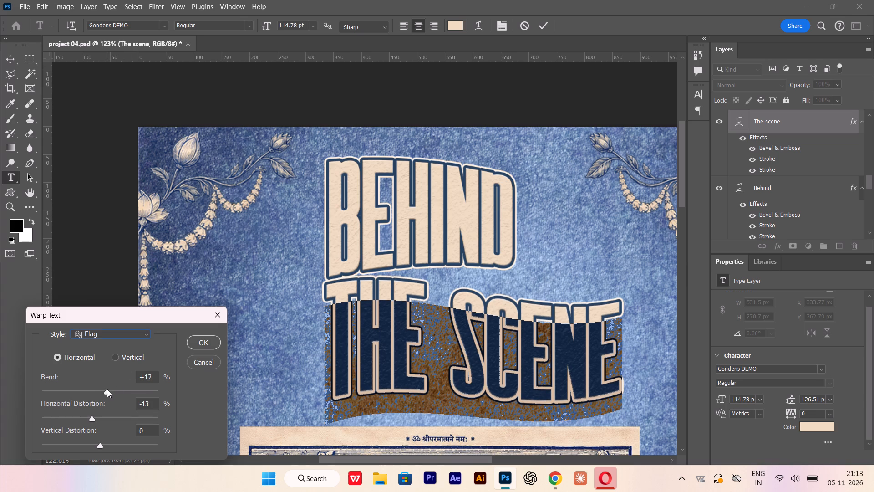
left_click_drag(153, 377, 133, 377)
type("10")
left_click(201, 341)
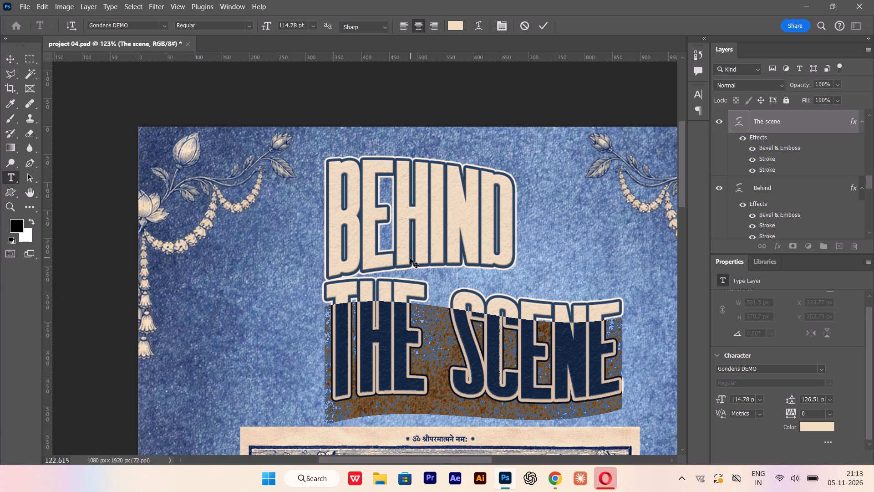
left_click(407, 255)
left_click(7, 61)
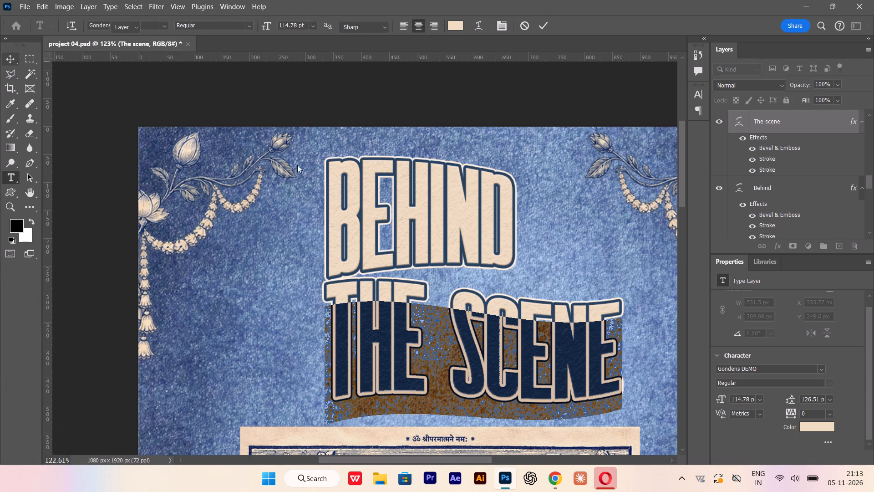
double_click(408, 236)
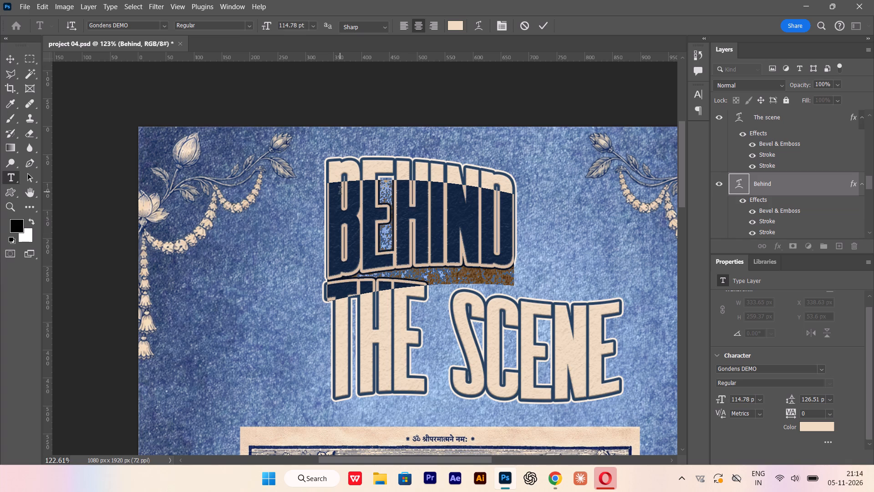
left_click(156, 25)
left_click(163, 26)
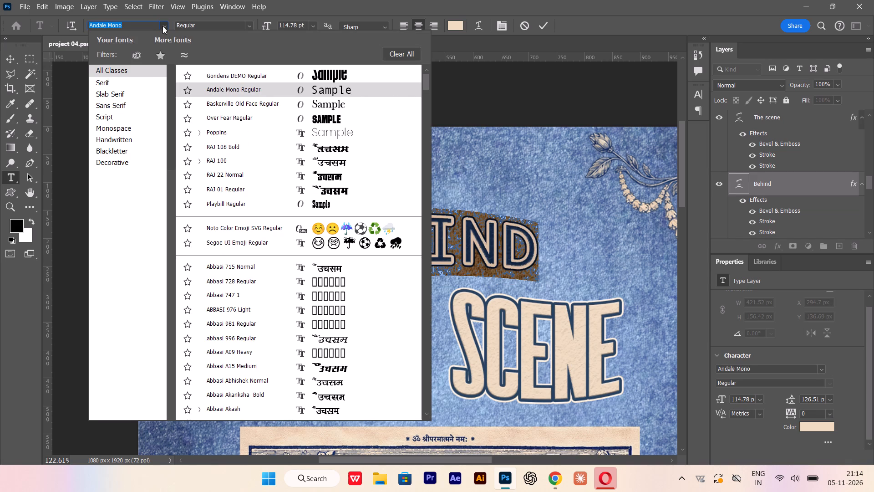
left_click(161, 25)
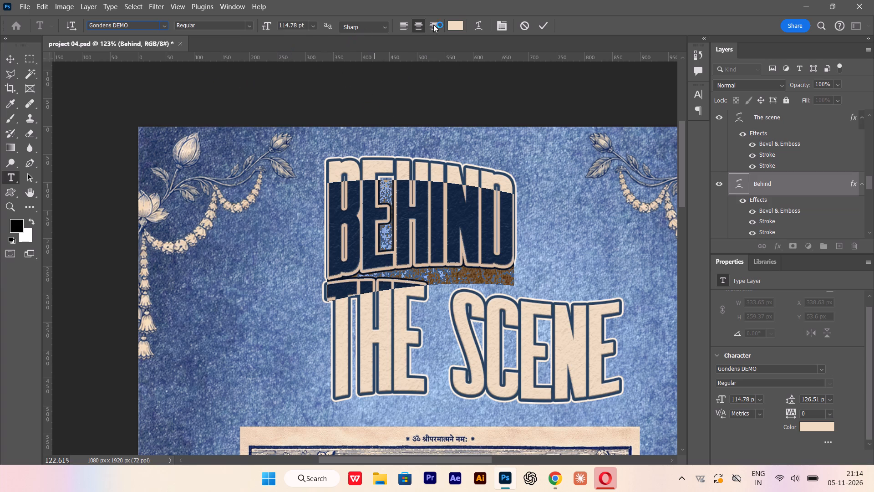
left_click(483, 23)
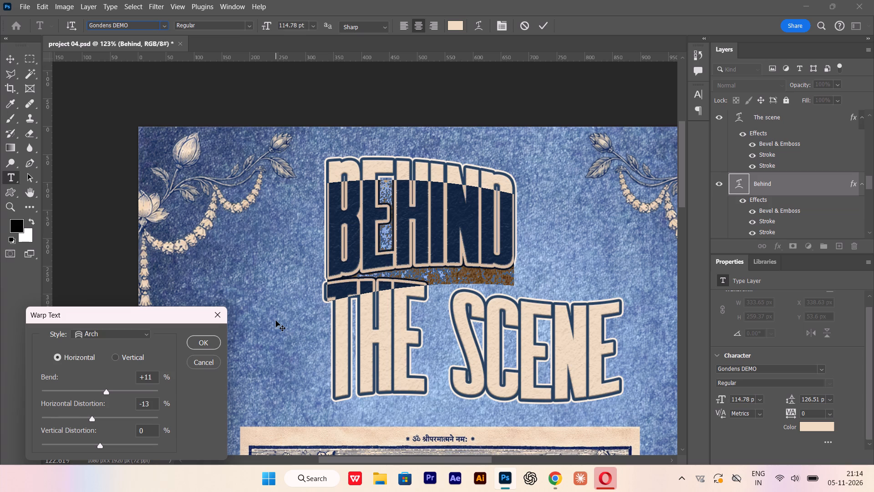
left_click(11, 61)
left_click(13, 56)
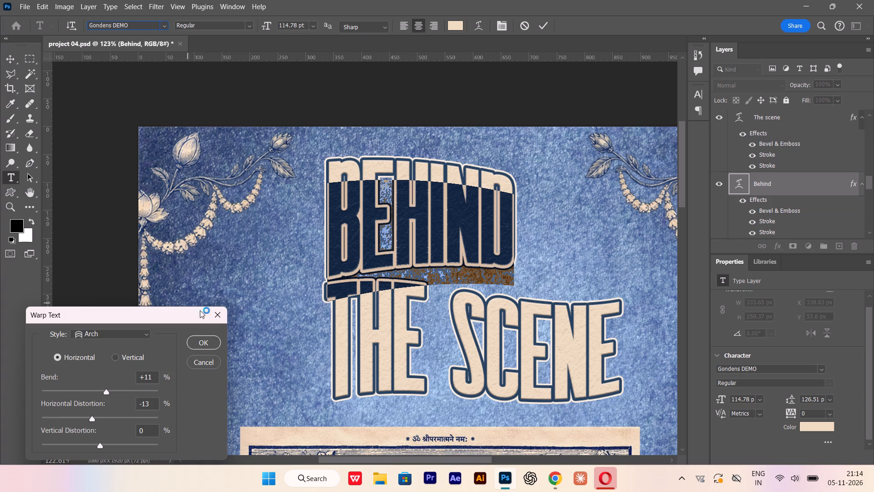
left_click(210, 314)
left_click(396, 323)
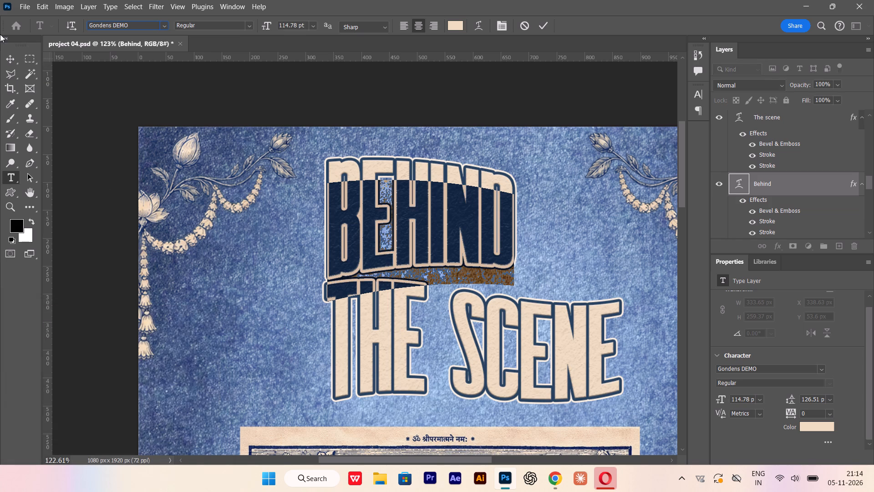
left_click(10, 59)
Warp THE SCENE with the Arc Upper style, bend +16% and horizontal distortion -29%.
double_click(407, 328)
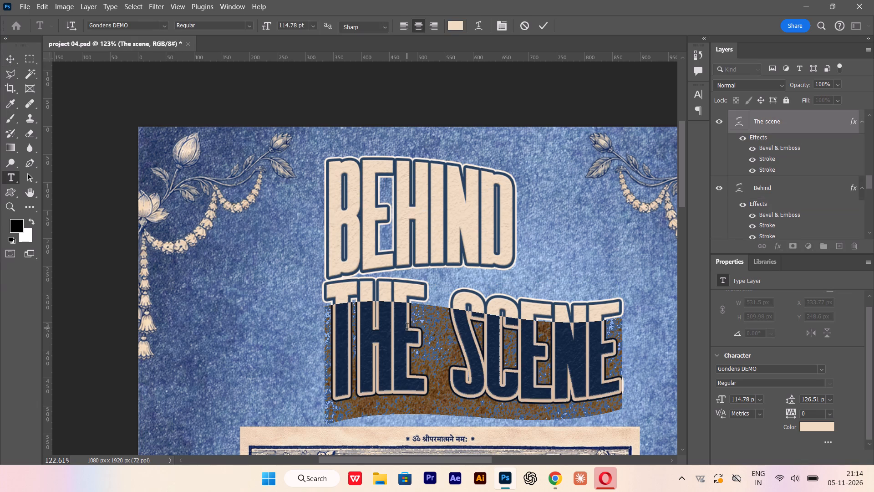
left_click(482, 24)
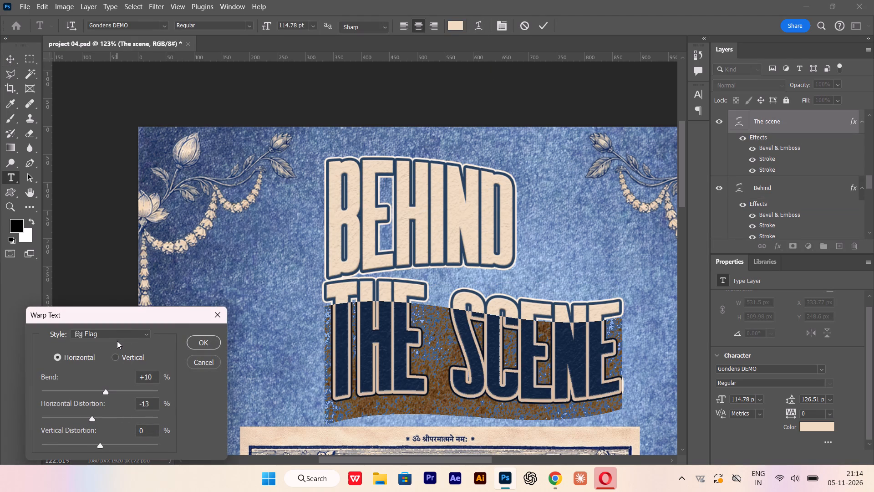
left_click(117, 339)
left_click(118, 334)
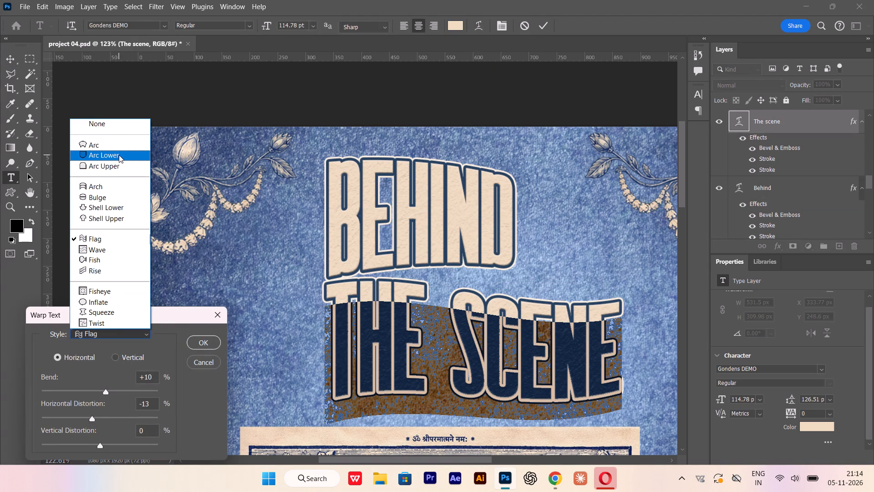
left_click(115, 162)
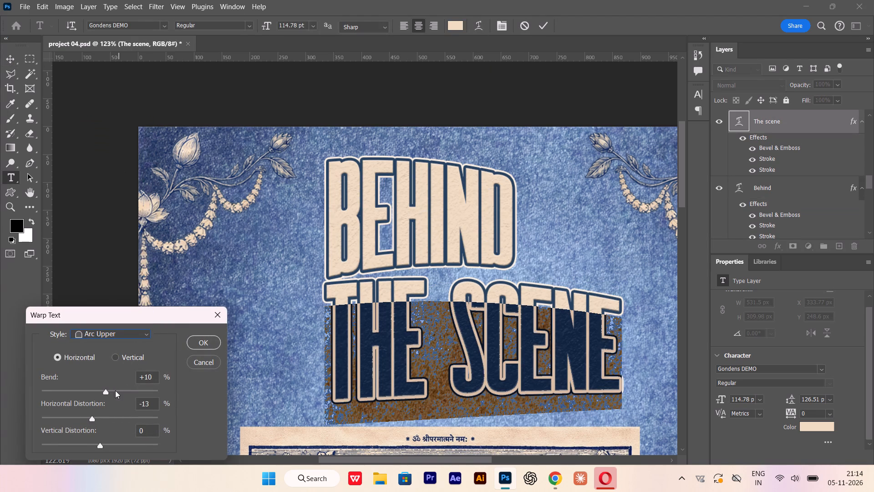
left_click_drag(105, 392, 109, 391)
left_click_drag(91, 415, 89, 415)
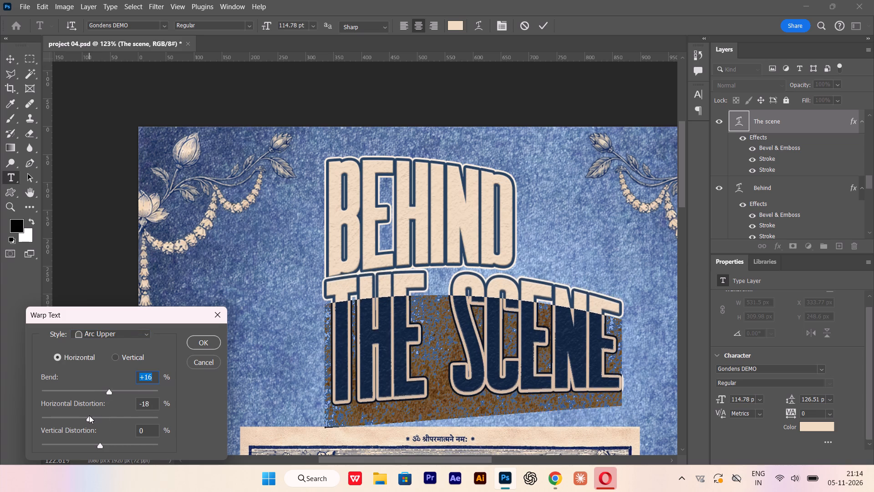
left_click_drag(89, 415, 83, 418)
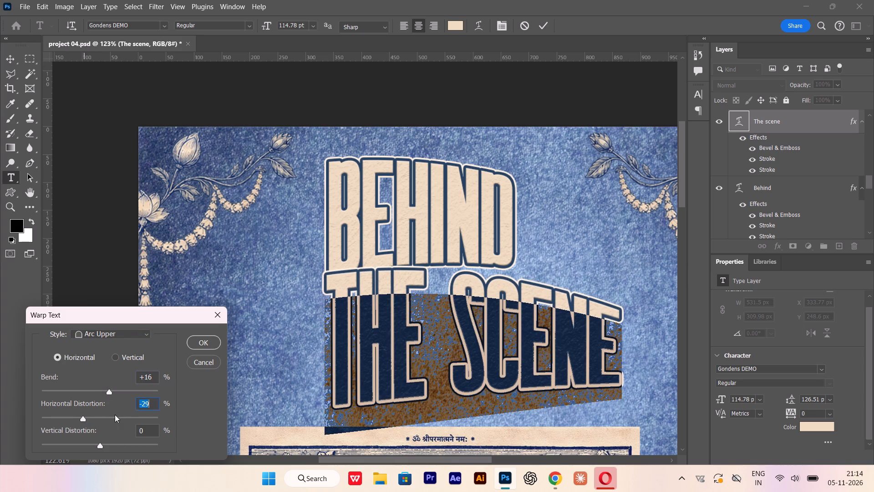
left_click(202, 335)
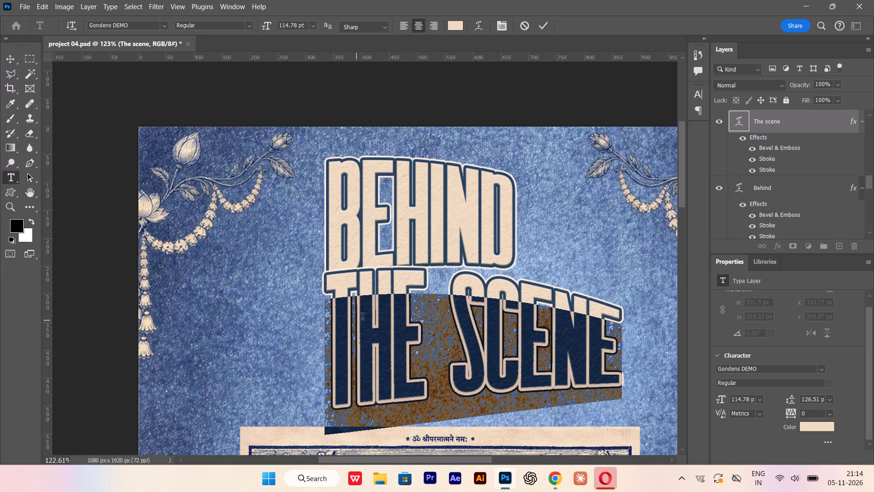
left_click(8, 57)
Move THE SCENE straight down so that it clears the bottom of BEHIND.
left_click_drag(357, 295, 356, 312)
Reduce the font size of THE SCENE to 95 pt.
double_click(457, 330)
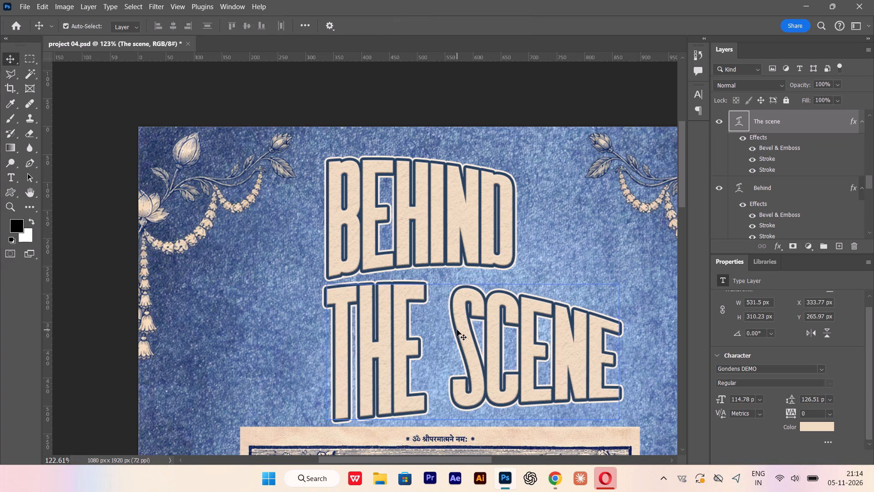
left_click_drag(722, 400, 711, 404)
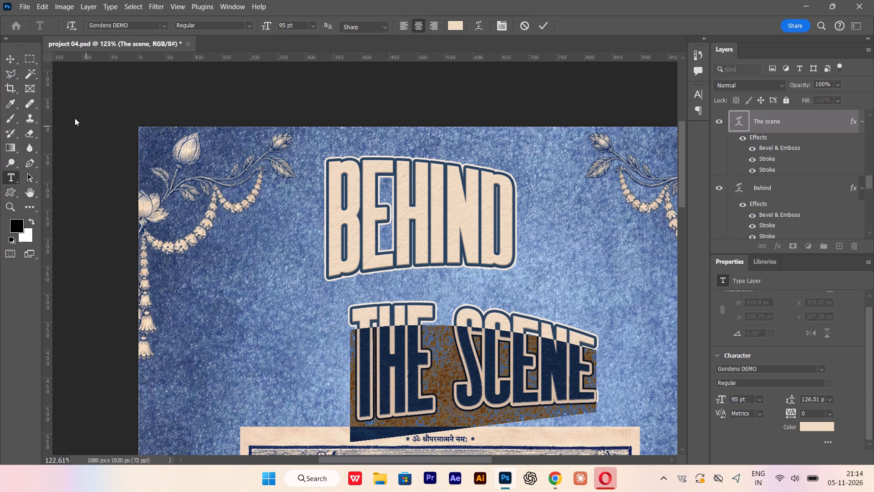
left_click(14, 61)
Move THE SCENE about 37 px left and 34 px up so that it sits close beneath BEHIND.
scroll(321, 309, "up", 3, "alt")
left_click_drag(377, 339, 301, 306)
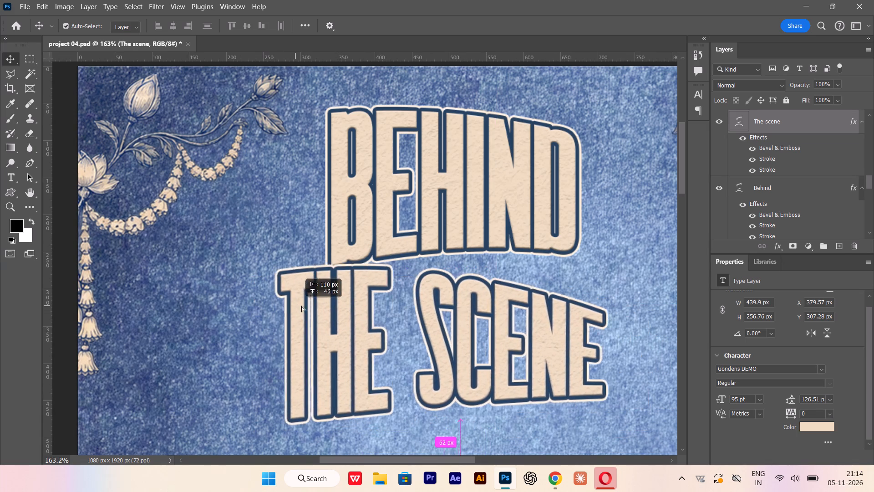
left_click_drag(301, 306, 351, 316)
scroll(332, 302, "down", 4, "alt")
scroll(455, 324, "up", 2, "alt")
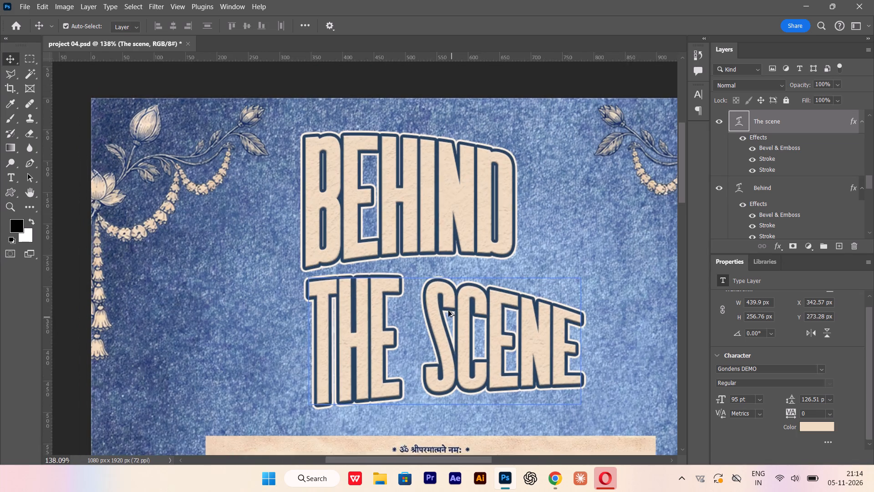
Move THE SCENE about 17 px down to widen the gap below BEHIND.
scroll(448, 311, "up", 1, "alt")
double_click(489, 308)
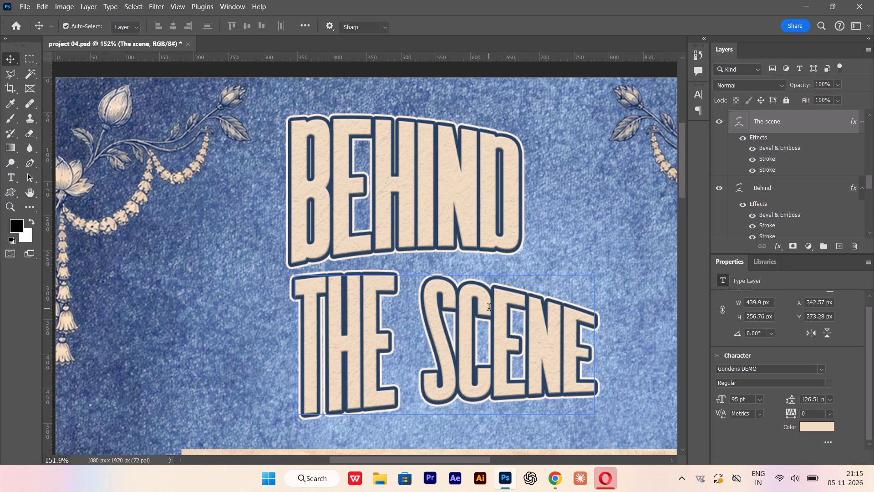
left_click(12, 53)
left_click_drag(437, 294, 437, 304)
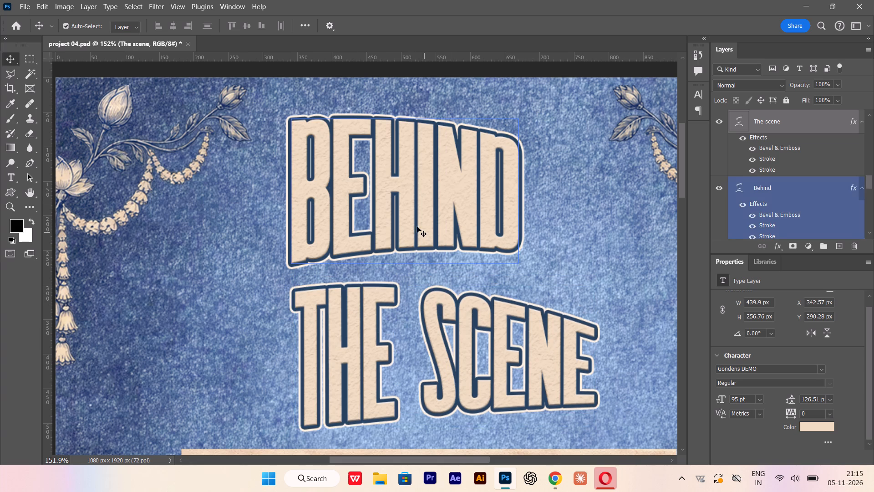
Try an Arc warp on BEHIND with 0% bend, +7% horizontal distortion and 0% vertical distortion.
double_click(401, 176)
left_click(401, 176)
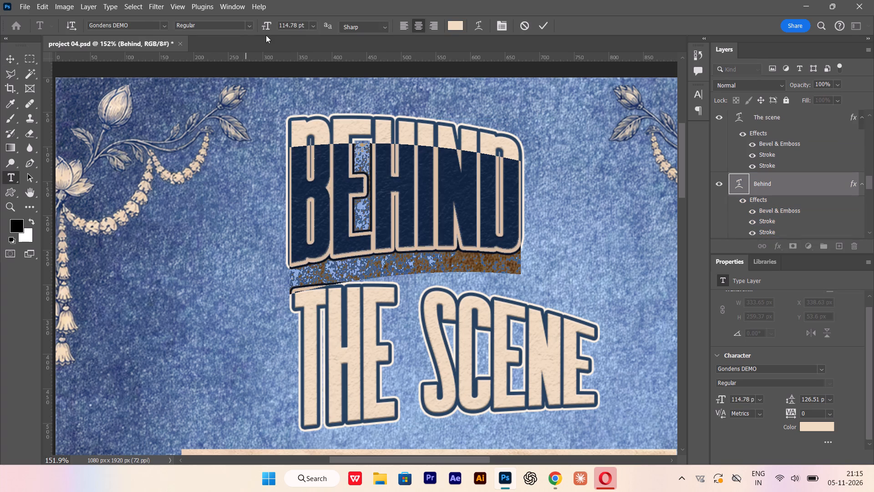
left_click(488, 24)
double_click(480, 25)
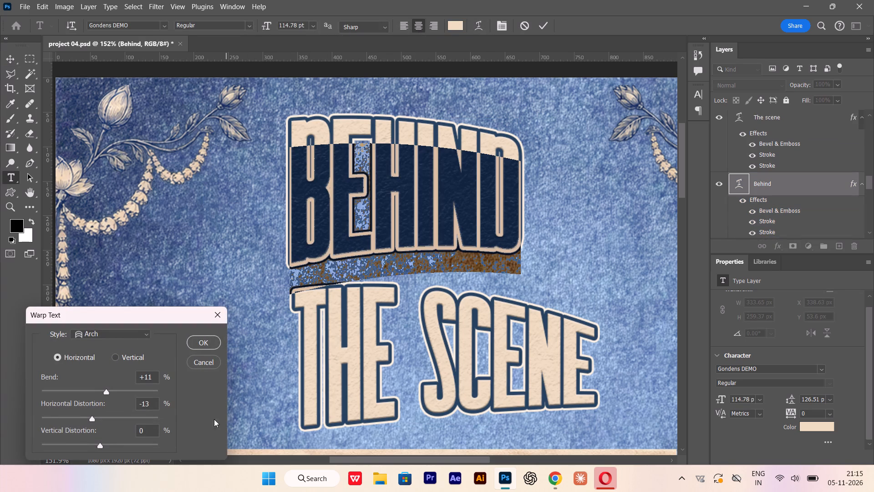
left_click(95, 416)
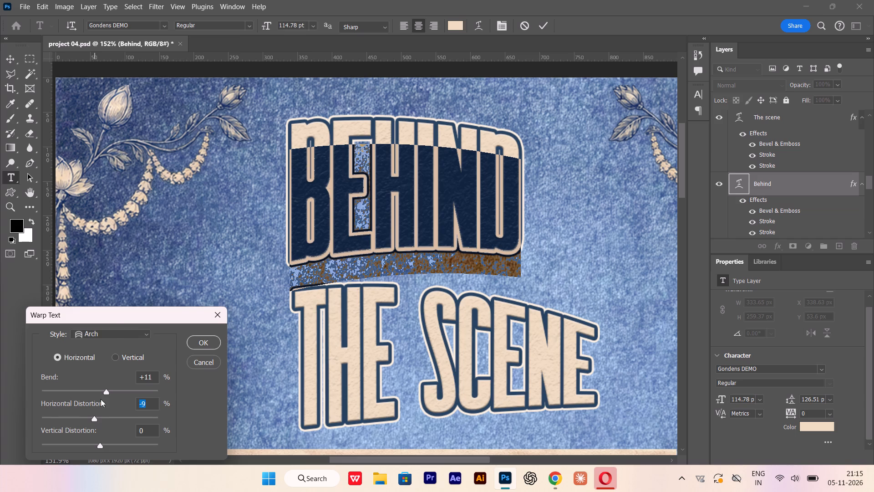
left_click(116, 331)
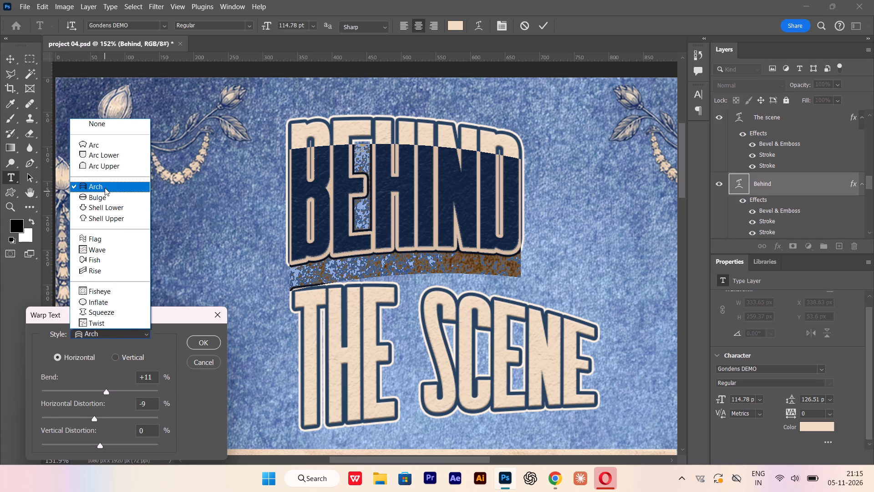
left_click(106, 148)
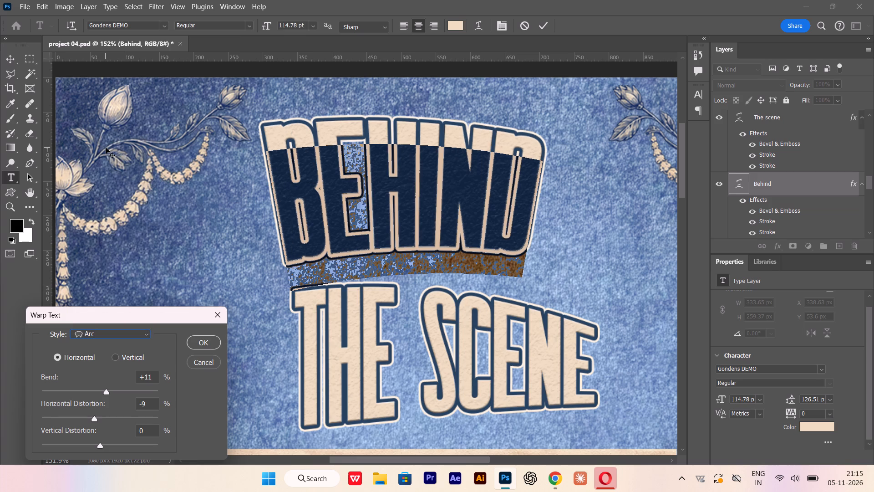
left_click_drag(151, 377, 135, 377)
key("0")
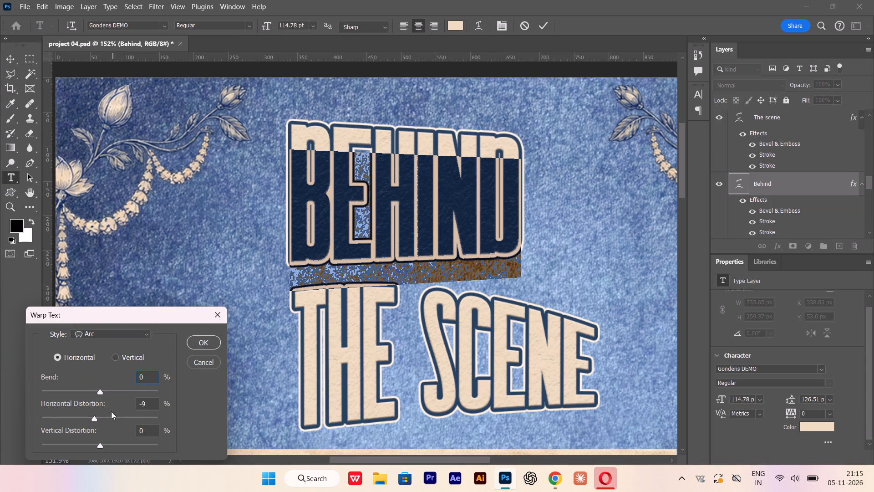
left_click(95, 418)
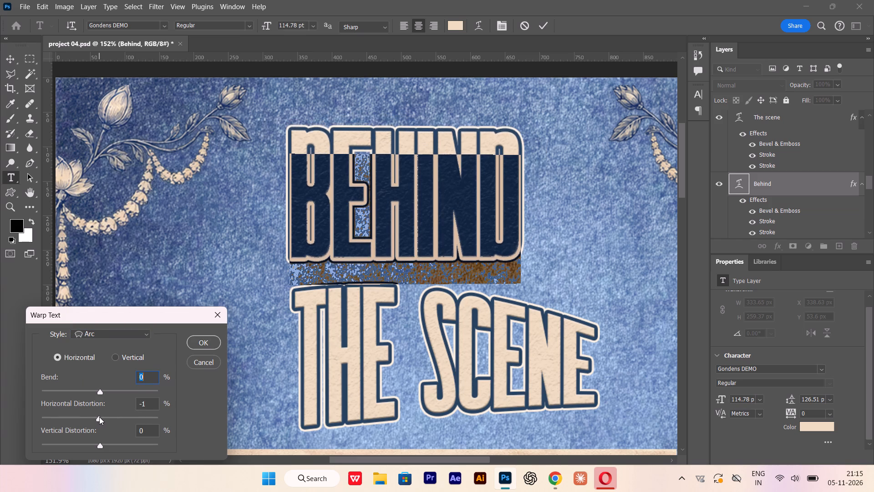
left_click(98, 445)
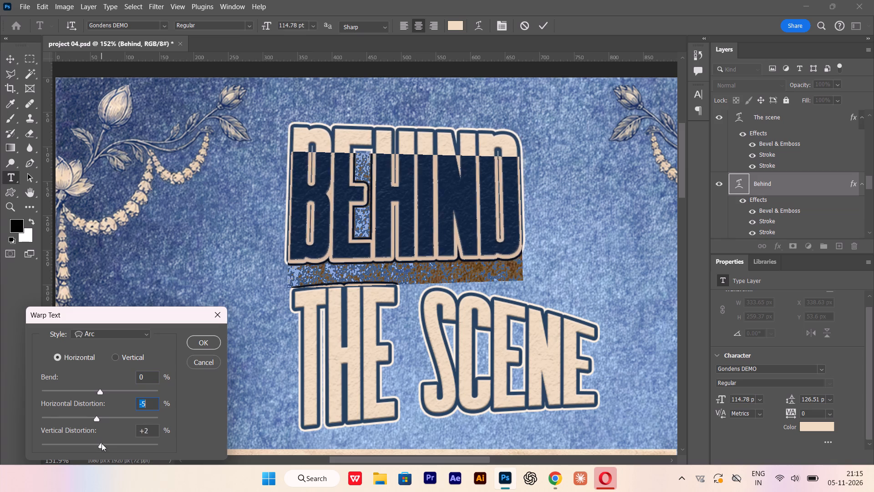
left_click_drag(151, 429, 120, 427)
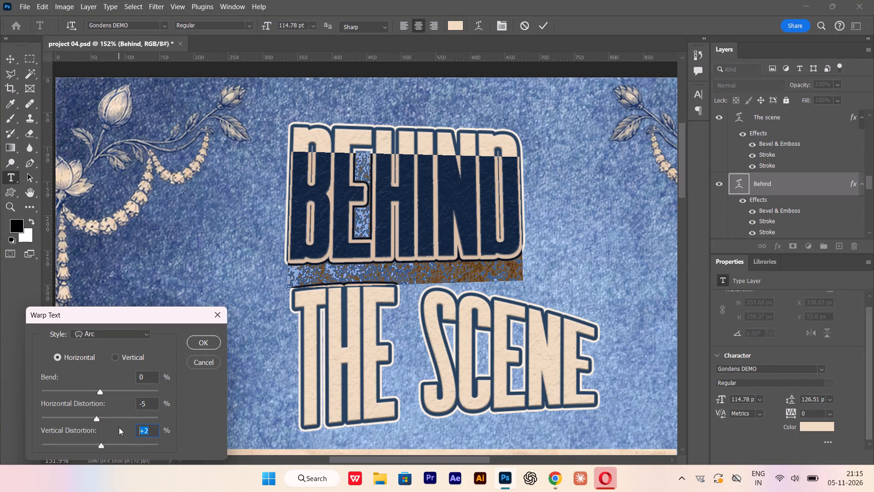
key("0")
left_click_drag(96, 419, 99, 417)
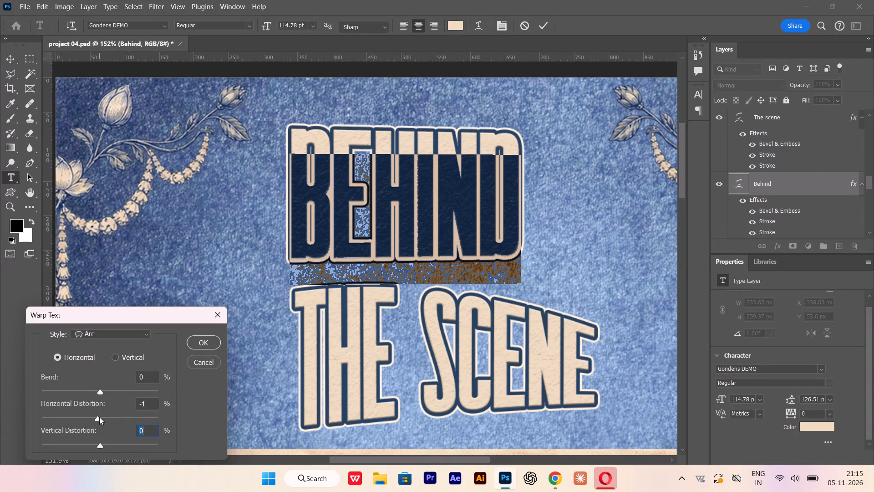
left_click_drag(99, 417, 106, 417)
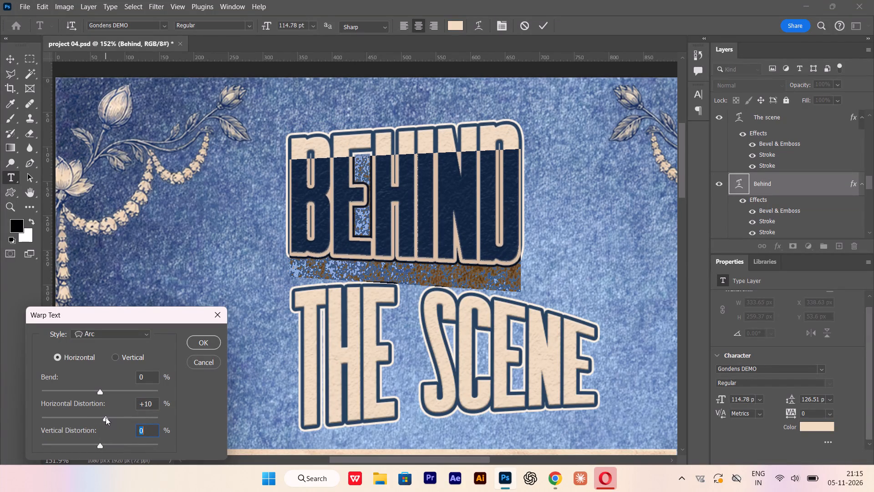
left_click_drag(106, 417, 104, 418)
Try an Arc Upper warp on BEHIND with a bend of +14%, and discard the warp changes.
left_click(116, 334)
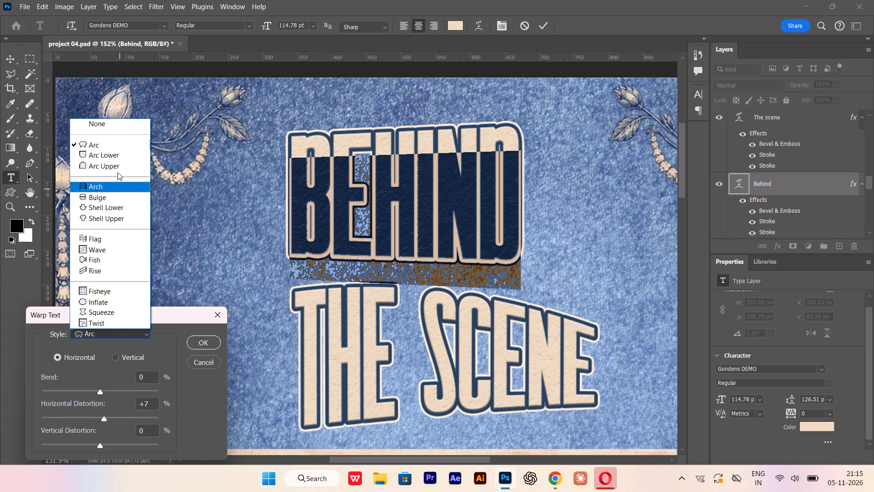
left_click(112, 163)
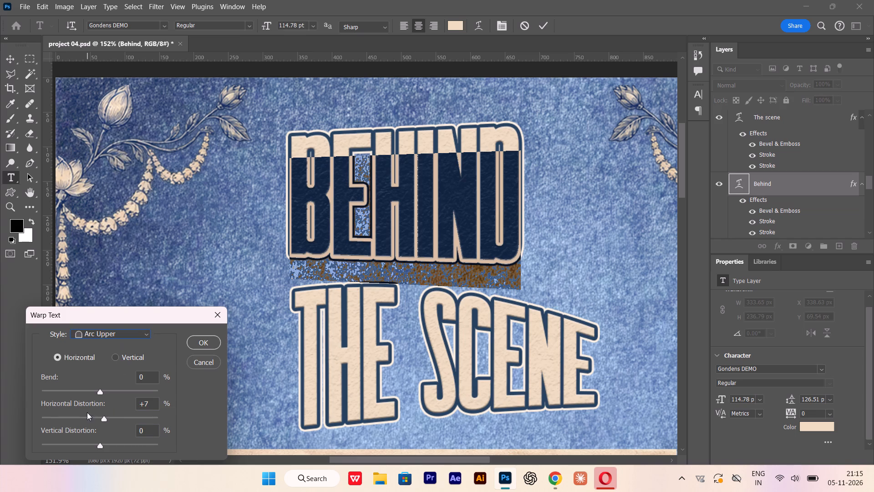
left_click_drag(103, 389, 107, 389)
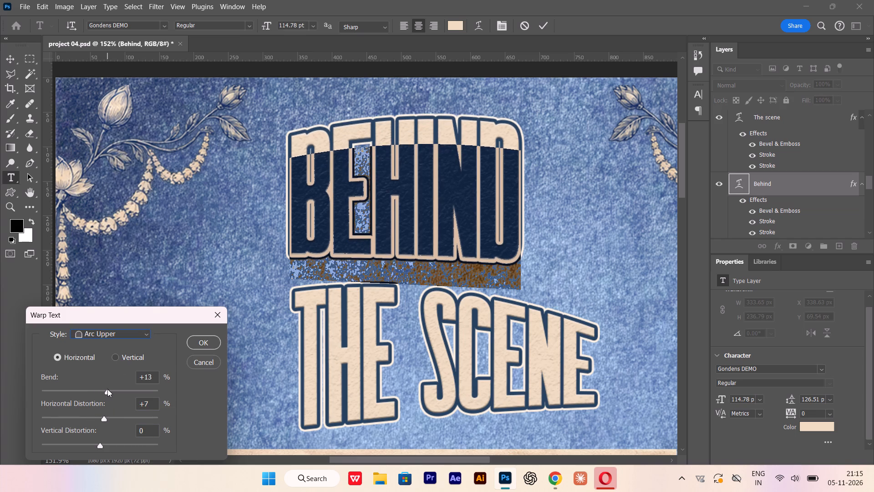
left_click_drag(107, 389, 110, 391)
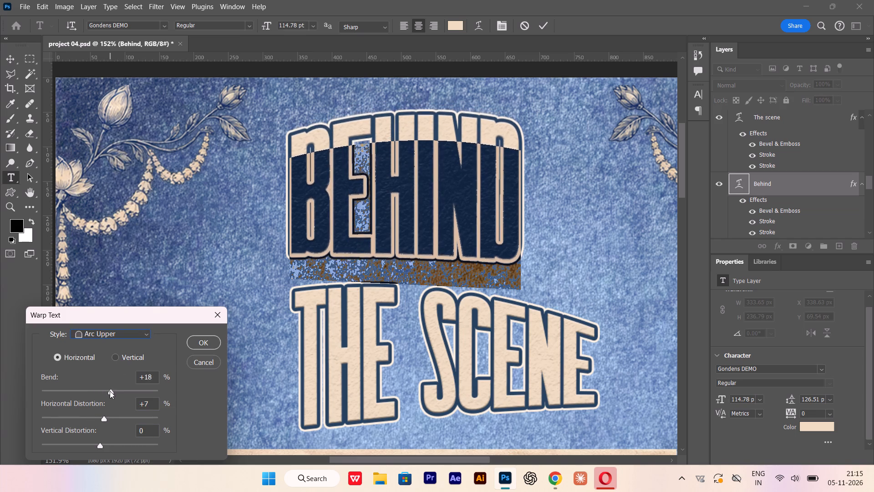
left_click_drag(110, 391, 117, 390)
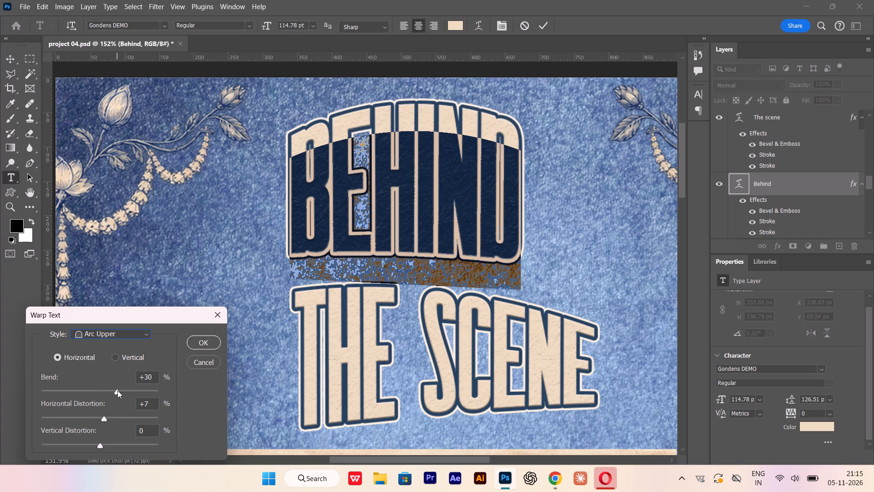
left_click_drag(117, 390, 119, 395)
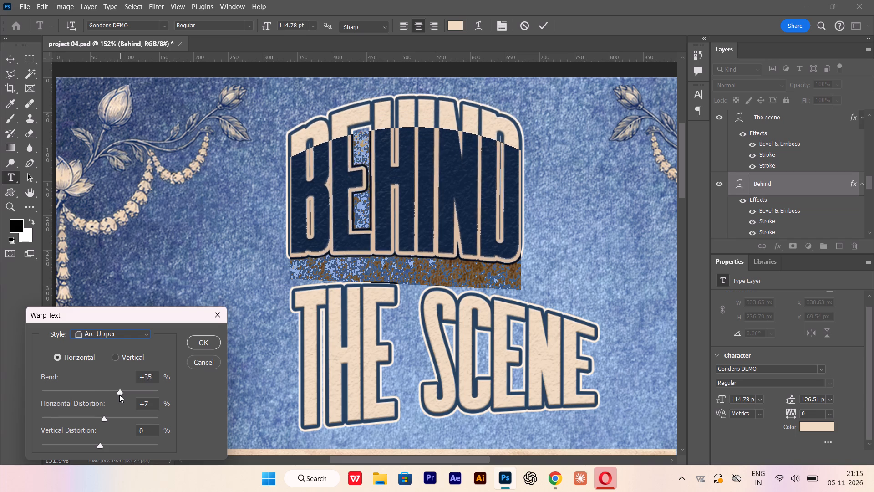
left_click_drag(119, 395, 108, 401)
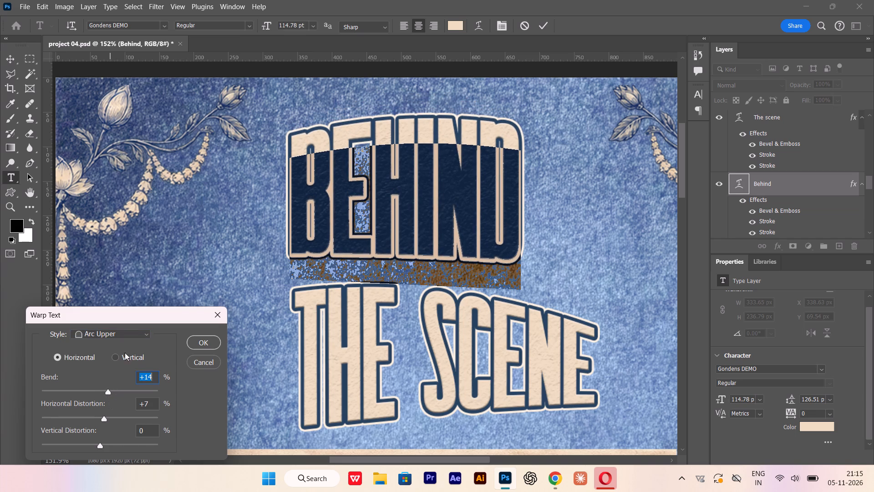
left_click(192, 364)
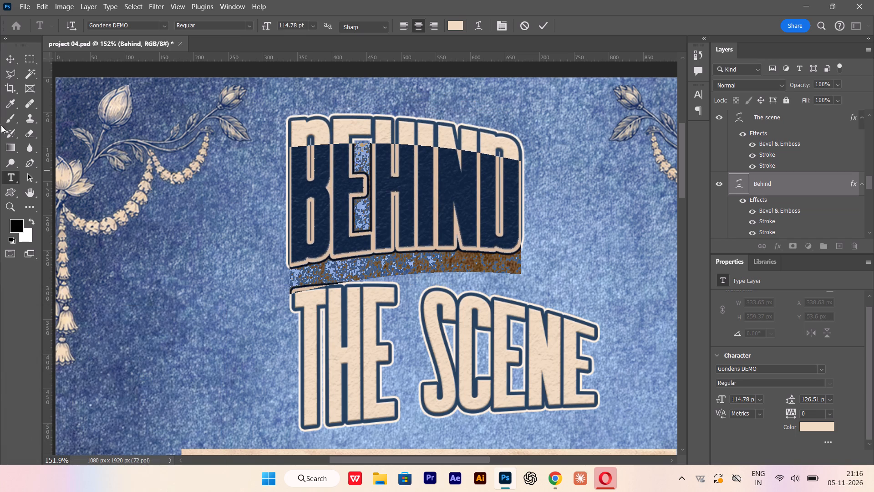
Move BEHIND about 5 px right and 8 px down, closer to THE SCENE.
left_click(15, 61)
scroll(376, 244, "up", 2)
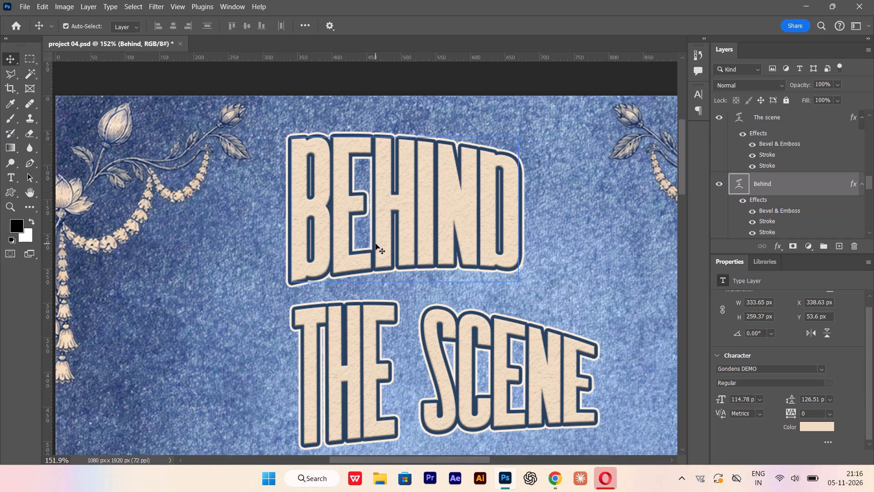
scroll(364, 254, "up", 2)
scroll(344, 273, "up", 2, "alt")
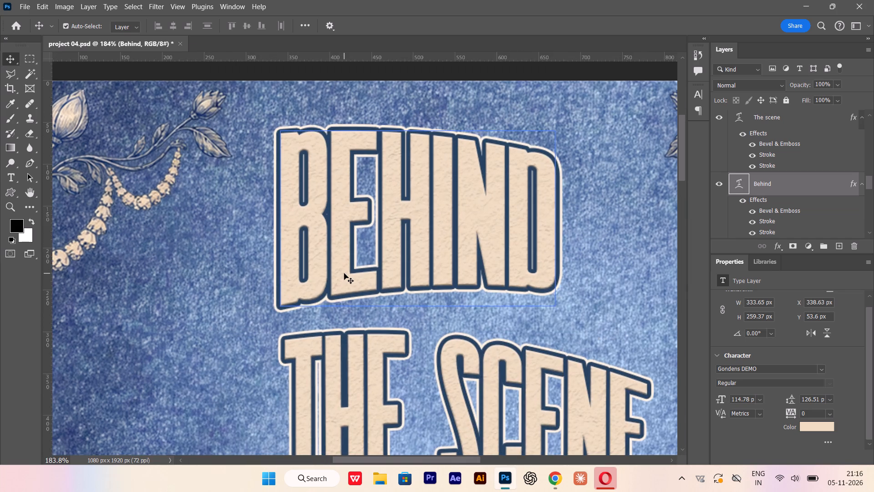
left_click_drag(344, 273, 349, 280)
left_click(429, 282)
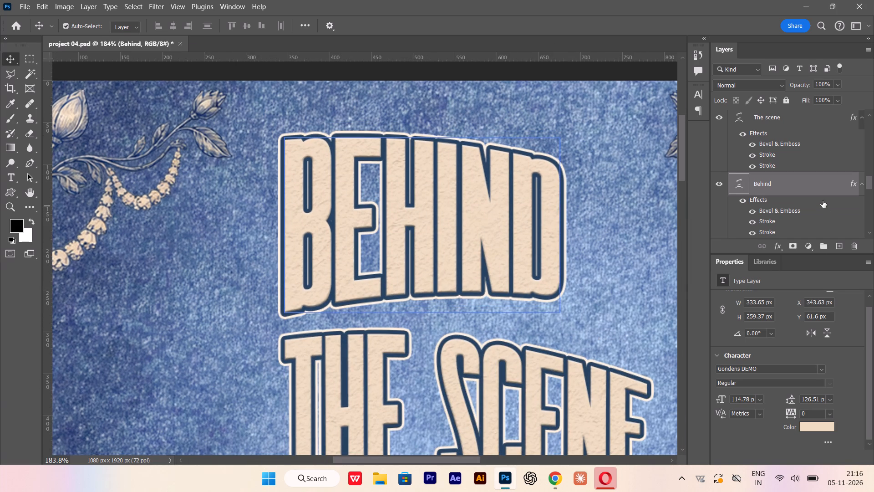
Duplicate the Behind text layer and hide the original layer.
scroll(752, 187, "down", 1)
right_click_drag(758, 191, 795, 190)
right_click(819, 159)
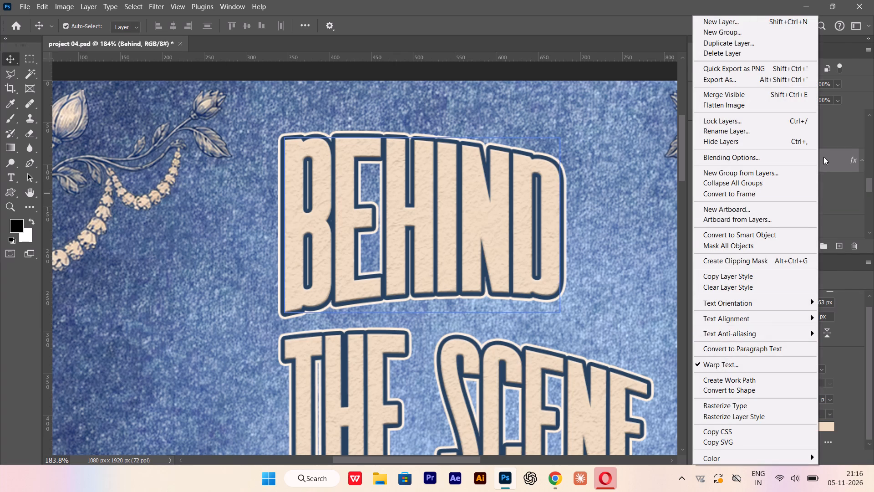
left_click(827, 154)
key("ctrl+j")
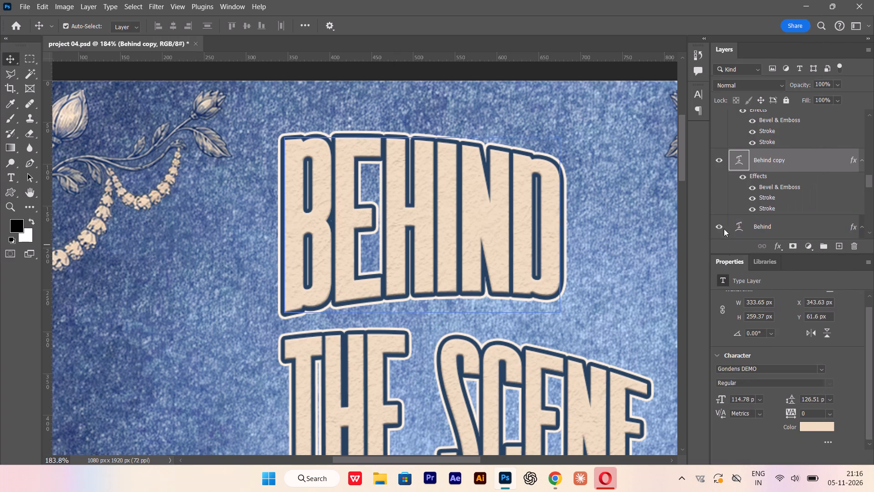
left_click(721, 226)
Rasterize the type of the duplicated Behind layer.
left_click(805, 163)
right_click(805, 163)
right_click(805, 163)
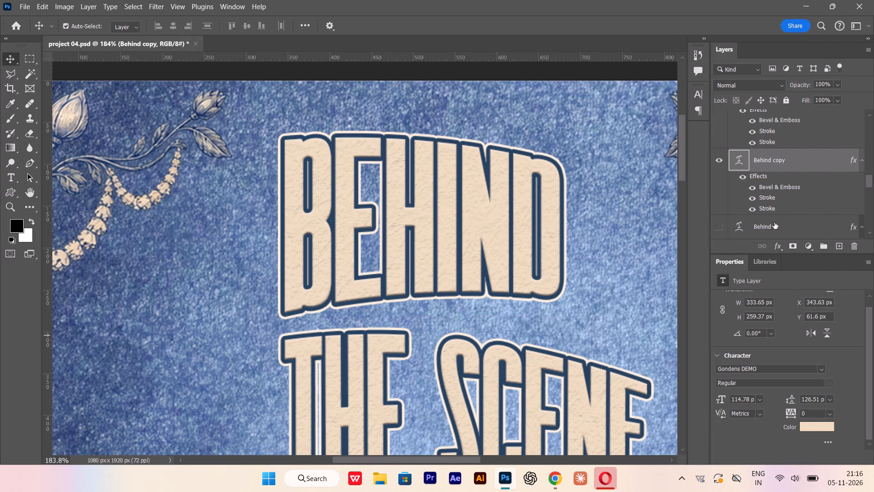
right_click(822, 153)
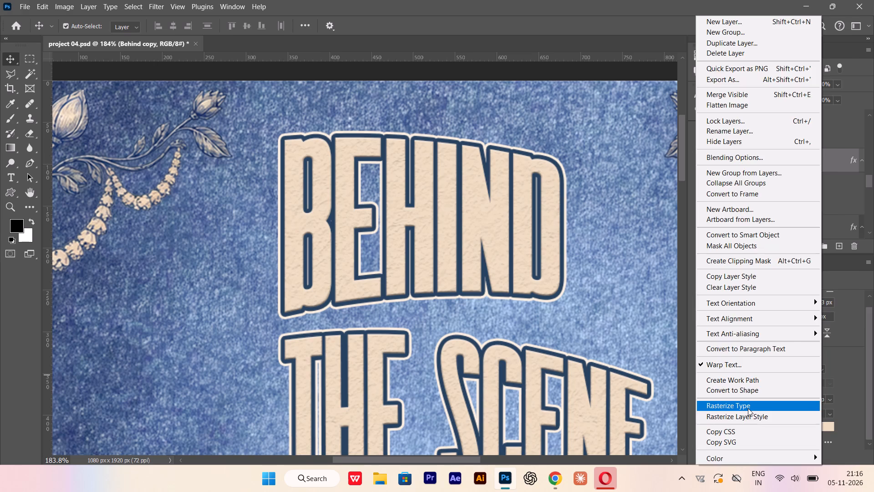
left_click(748, 408)
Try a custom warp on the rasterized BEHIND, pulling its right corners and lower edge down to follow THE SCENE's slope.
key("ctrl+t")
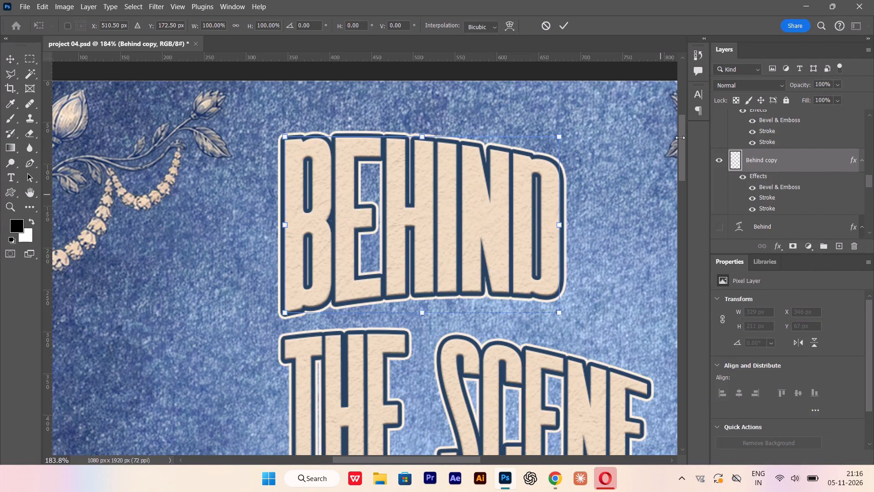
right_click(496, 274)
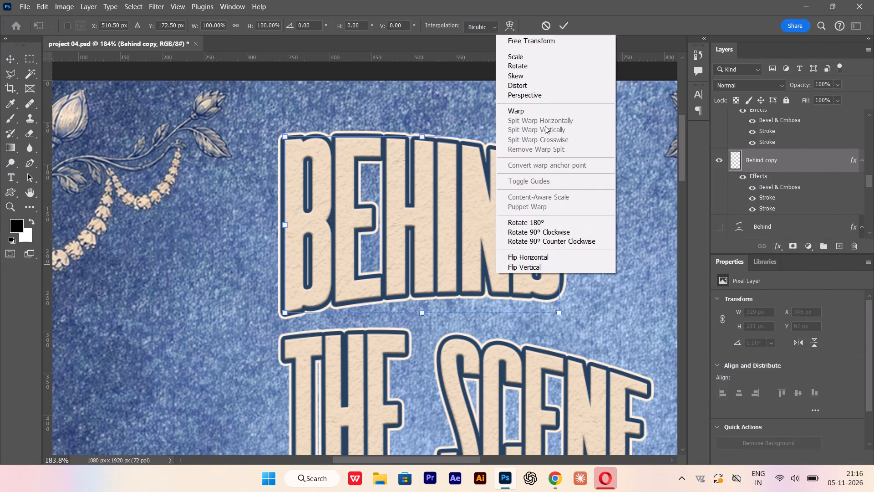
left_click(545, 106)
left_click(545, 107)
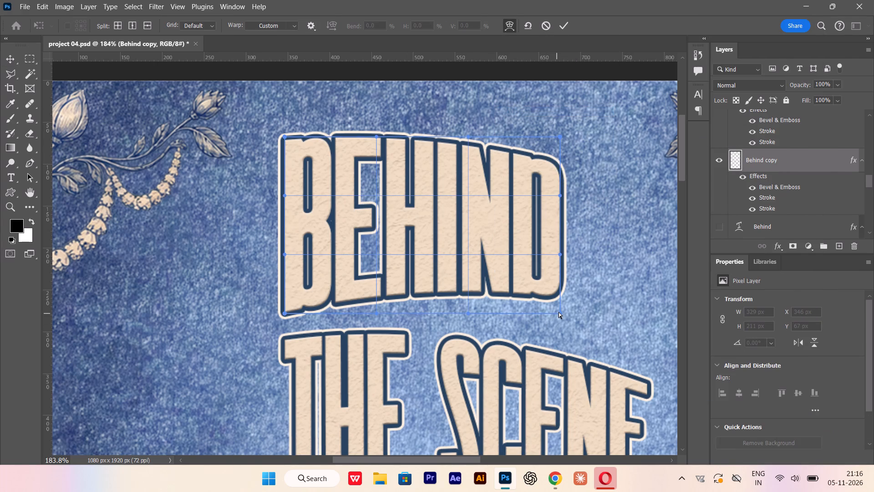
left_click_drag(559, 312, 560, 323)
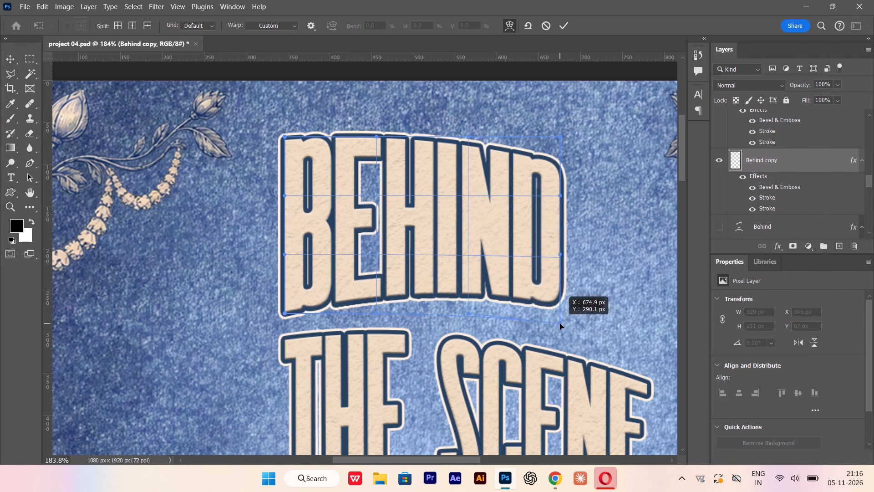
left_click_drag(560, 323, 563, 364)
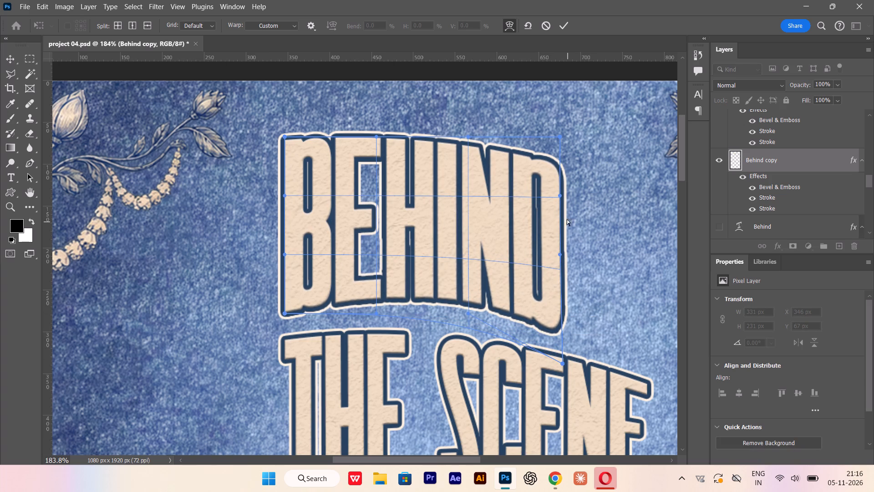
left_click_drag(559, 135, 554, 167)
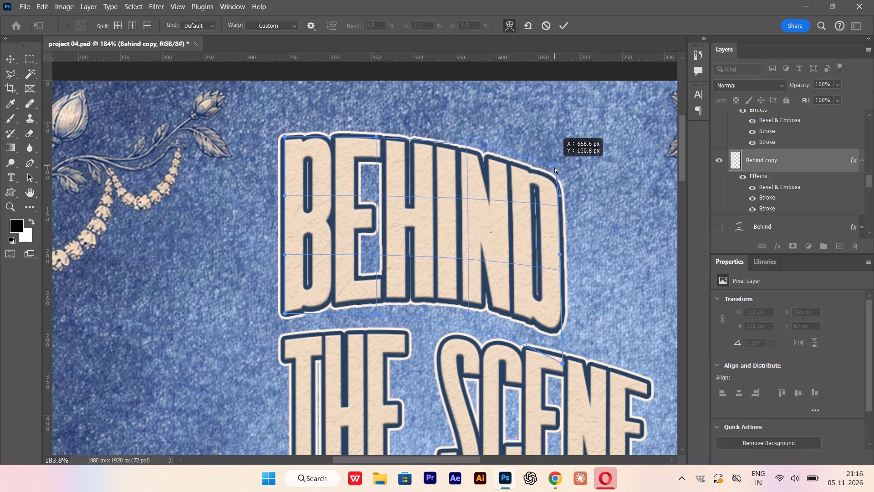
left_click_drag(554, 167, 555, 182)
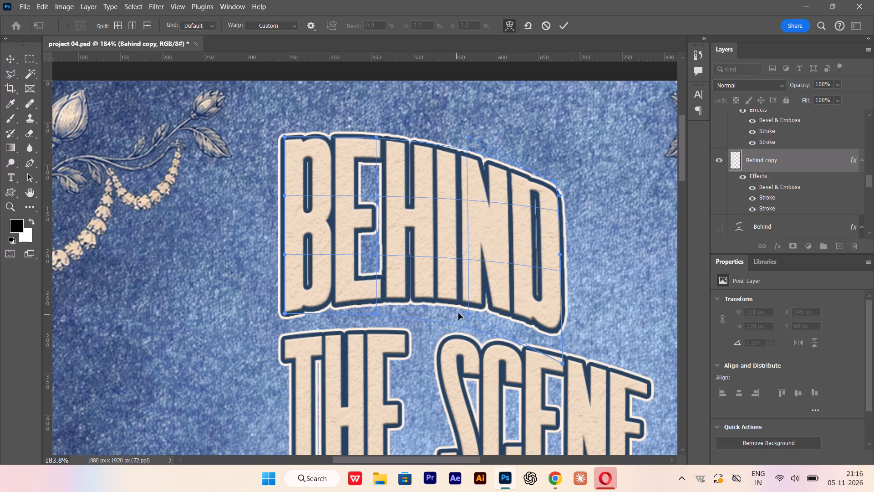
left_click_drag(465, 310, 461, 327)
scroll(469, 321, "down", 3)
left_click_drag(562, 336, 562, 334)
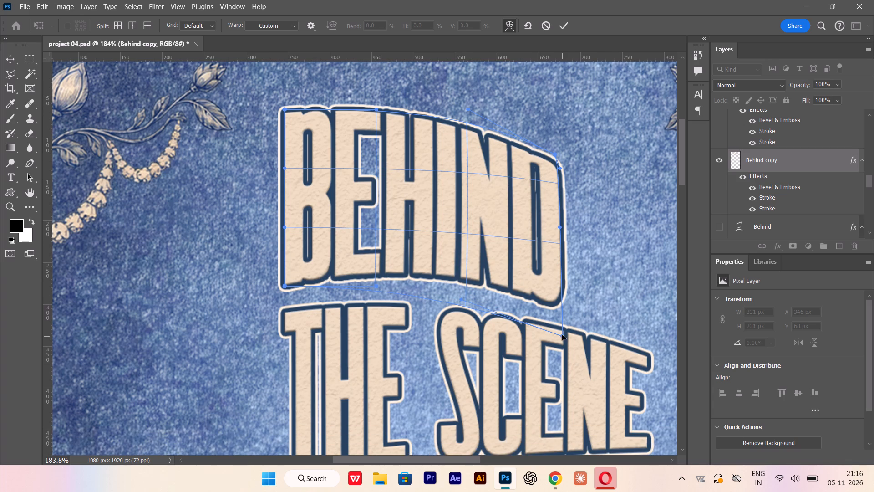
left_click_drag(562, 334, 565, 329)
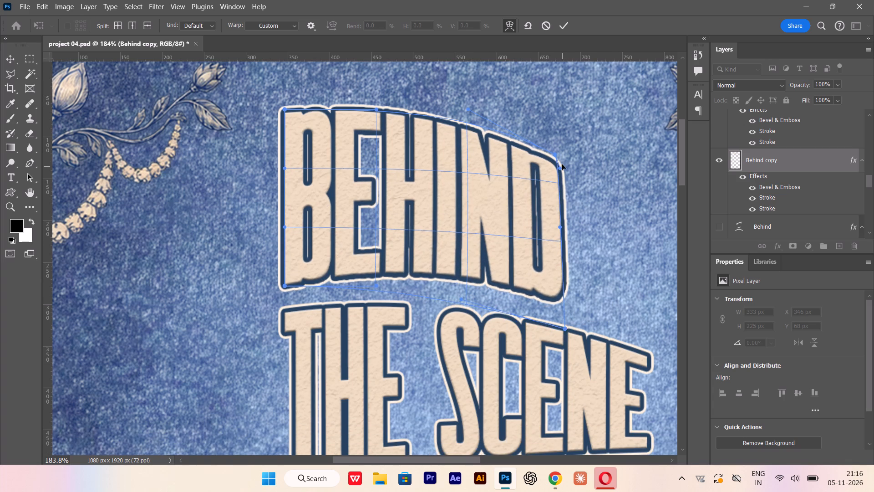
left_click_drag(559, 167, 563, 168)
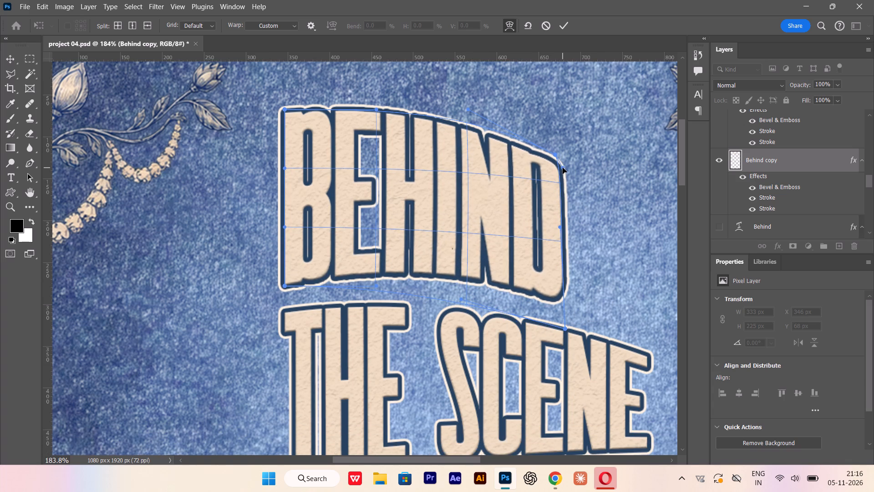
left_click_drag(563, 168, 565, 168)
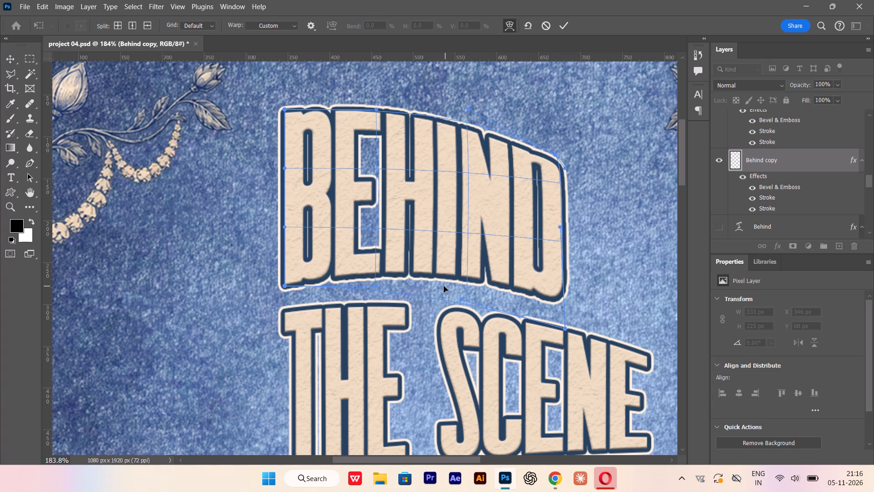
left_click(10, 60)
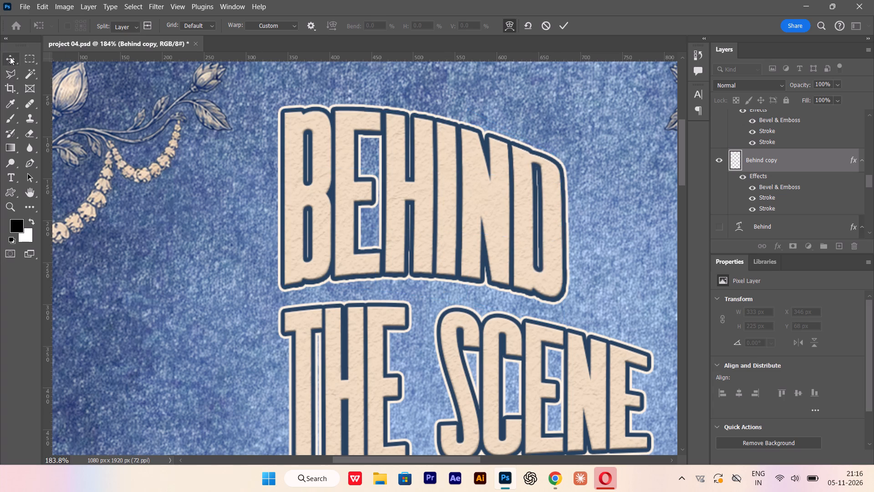
Undo the custom warp and the rasterization of the Behind copy, keeping the original Behind layer hidden.
key("ctrl+z")
key("ctrl+z")
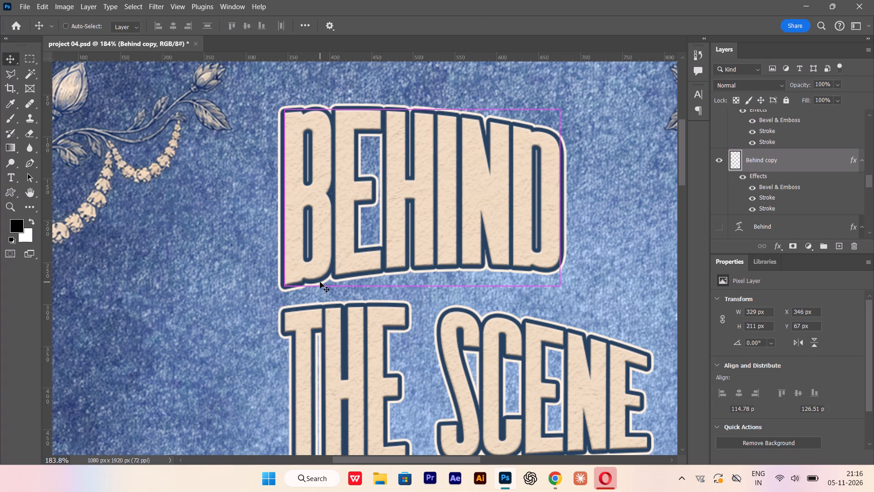
key("ctrl+z")
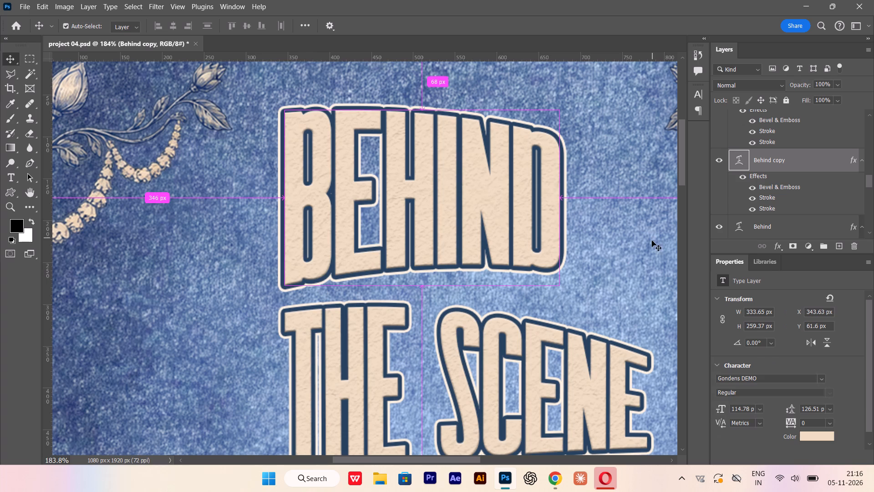
key("ctrl+shift+z")
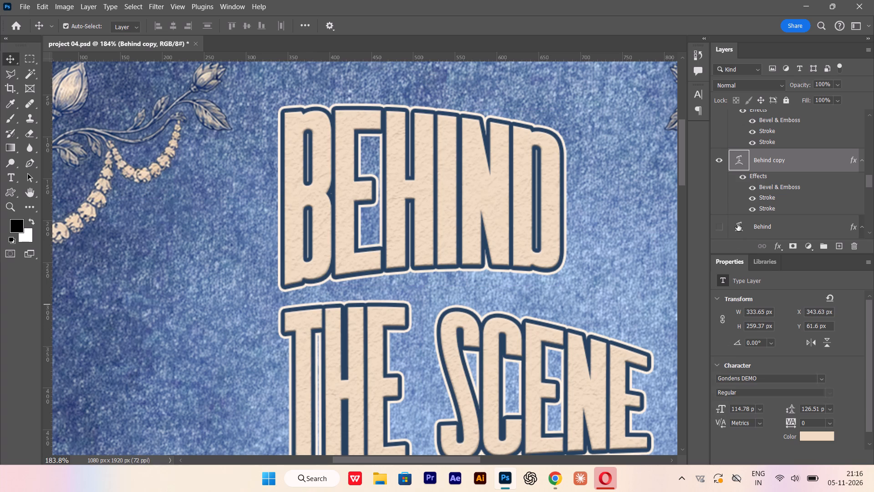
Set the tracking of the duplicated BEHIND text to 50.
left_click_drag(817, 425, 779, 420)
left_click_drag(779, 420, 777, 420)
type("50")
key("Return")
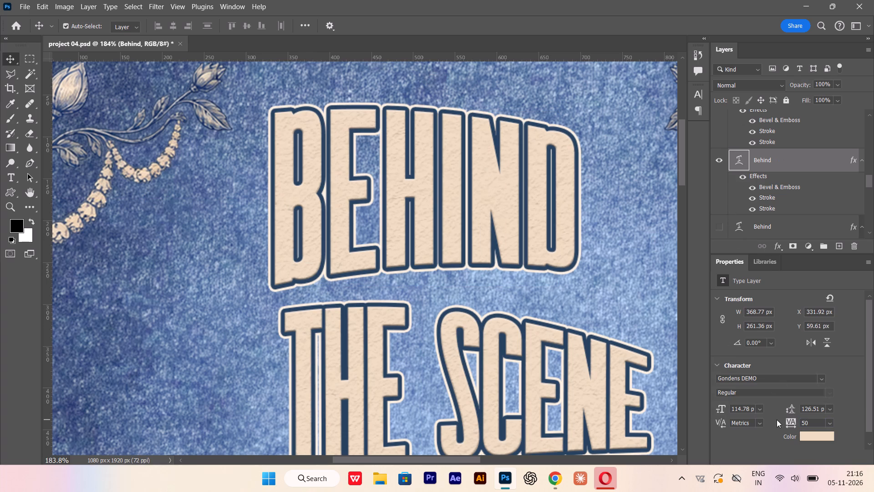
Move the BEHIND text about 7 px right above THE SCENE.
scroll(308, 253, "up", 1, "alt")
left_click_drag(308, 252, 312, 252)
Examine the spacing and balance of the BEHIND THE SCENE title up close and against the whole poster.
scroll(453, 258, "up", 2)
scroll(397, 281, "down", 2, "alt")
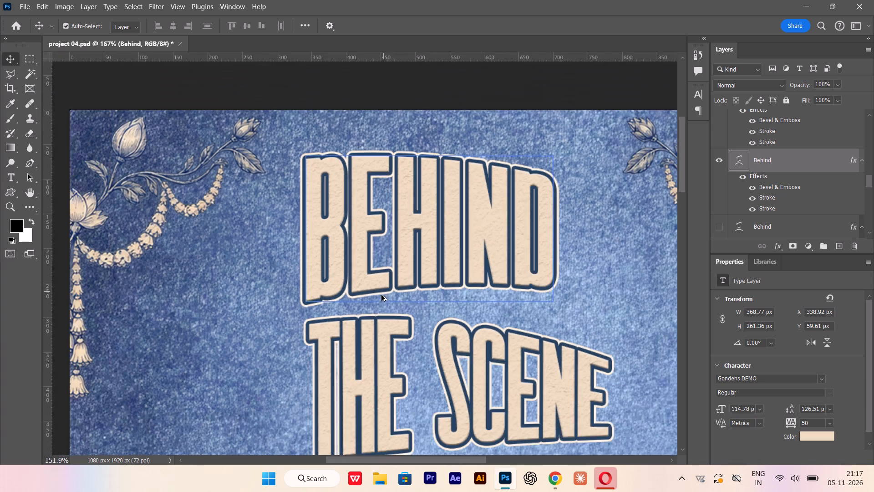
scroll(381, 295, "down", 4, "alt")
scroll(393, 343, "down", 2)
scroll(397, 309, "up", 2, "alt")
scroll(396, 306, "up", 3)
scroll(396, 306, "up", 1, "alt")
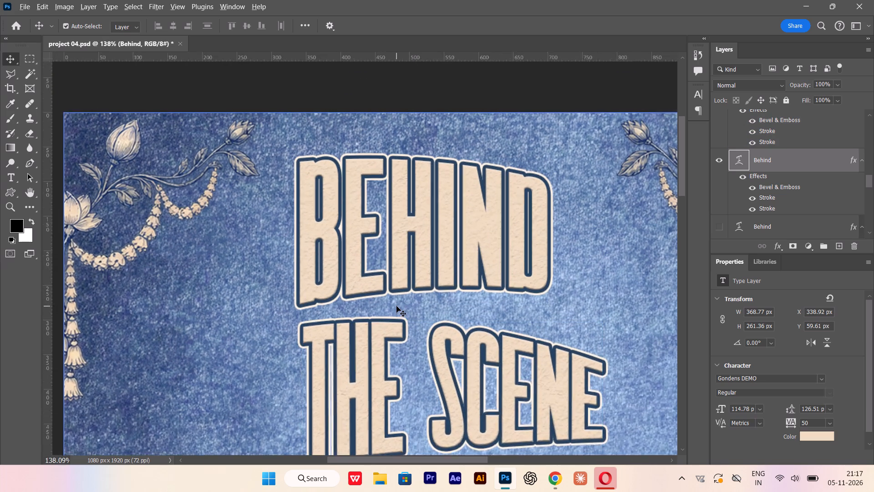
scroll(396, 306, "up", 1, "alt")
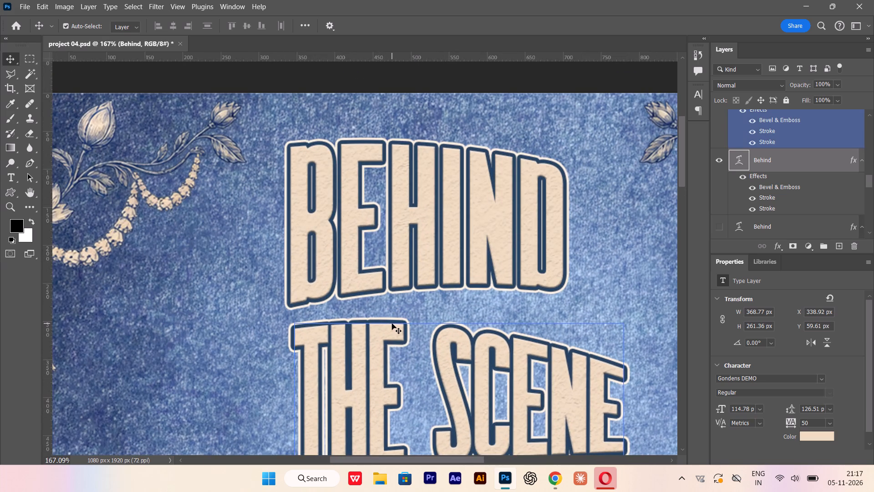
scroll(391, 328, "down", 8, "alt")
scroll(403, 307, "down", 8)
right_click(404, 307)
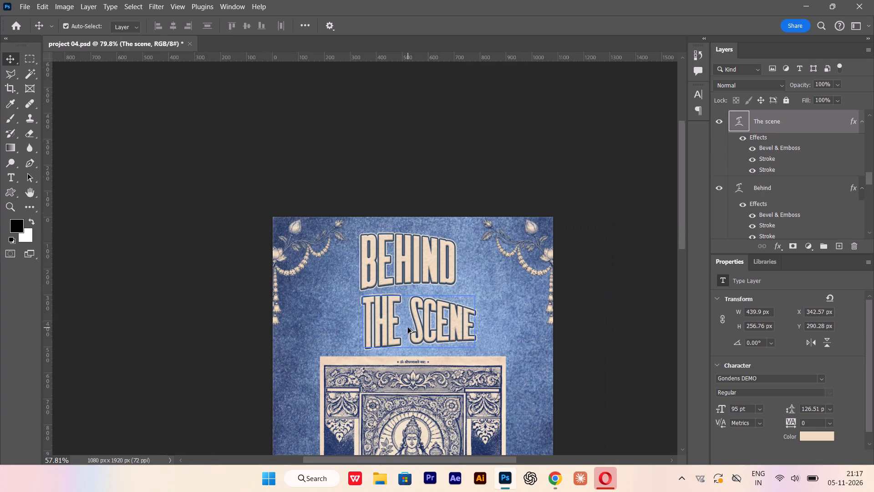
scroll(405, 334, "up", 5, "alt")
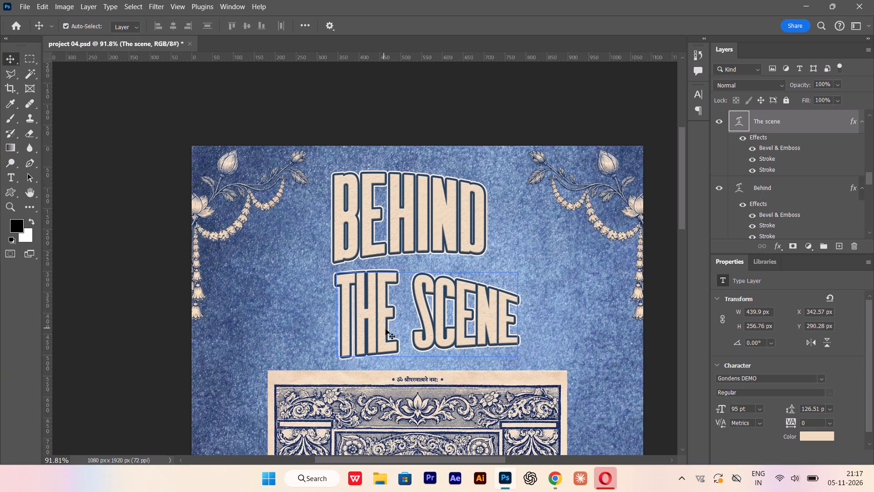
scroll(386, 325, "down", 20, "alt")
scroll(386, 325, "down", 2, "alt")
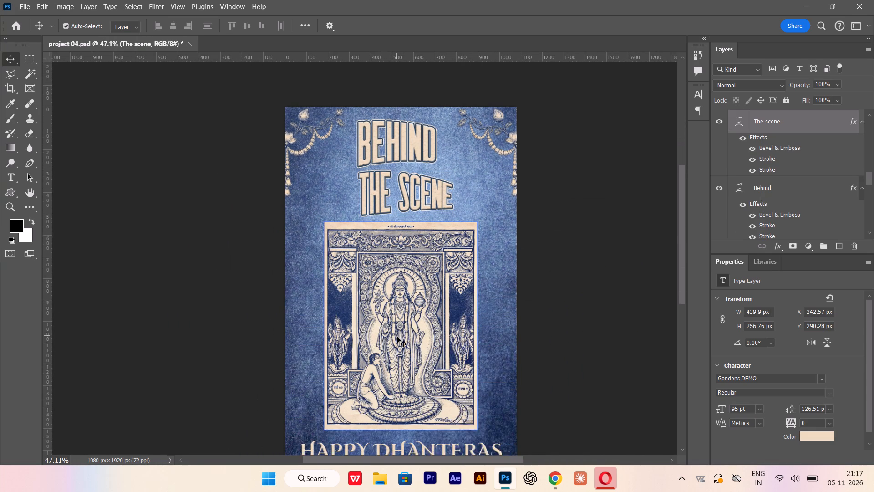
scroll(397, 337, "down", 1, "alt")
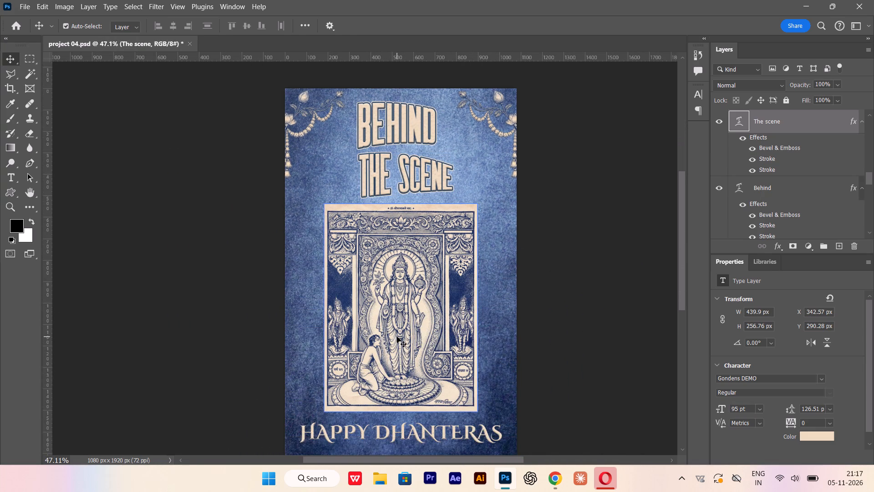
scroll(397, 278, "up", 9)
scroll(380, 265, "up", 4, "alt")
scroll(365, 210, "up", 3, "alt")
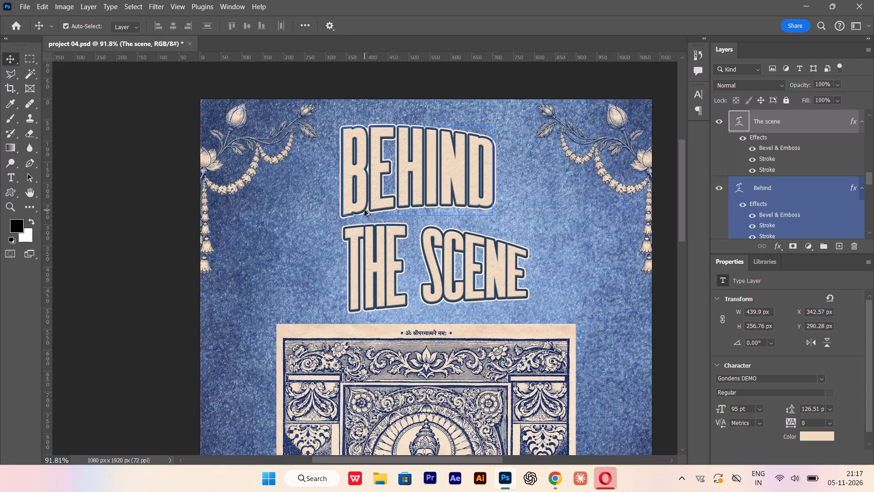
Select the BEHIND and THE SCENE text layers together and change their font to Over Fear Regular.
scroll(365, 210, "up", 3, "alt")
left_click(402, 251)
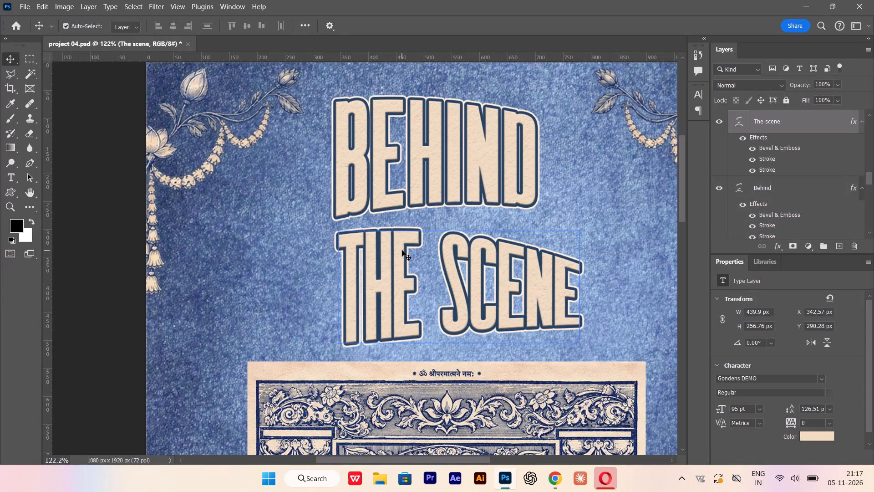
left_click(378, 184, "shift")
scroll(748, 300, "down", 1)
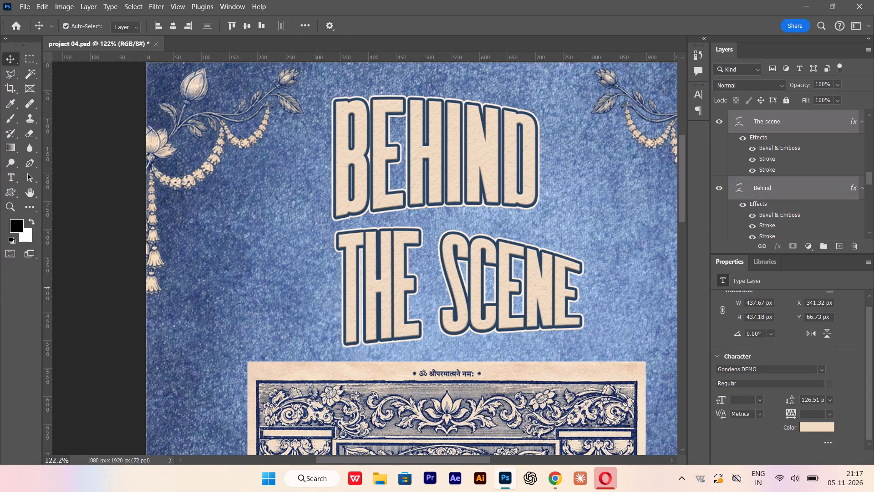
left_click(768, 369)
left_click(820, 368)
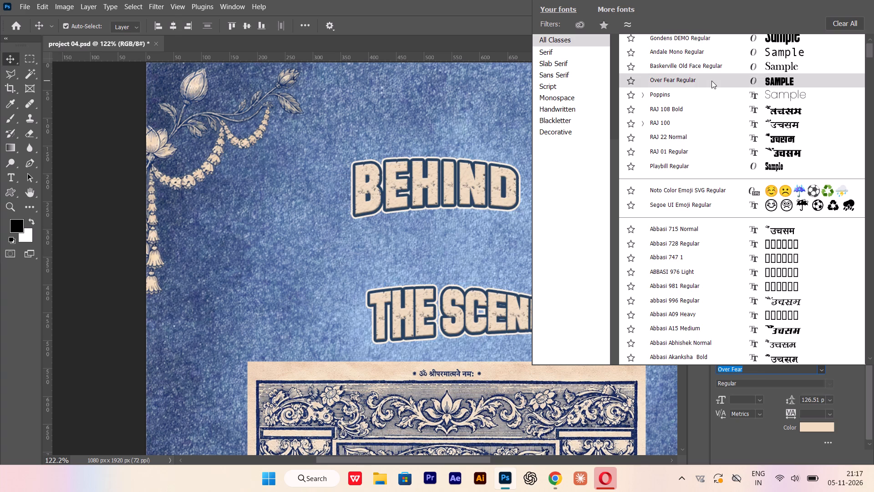
left_click(711, 81)
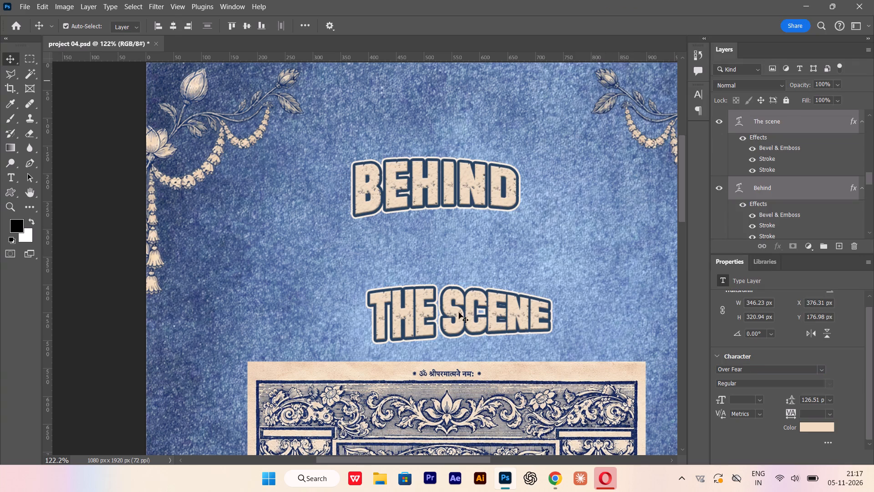
Move BEHIND and THE SCENE together about 5 px left and 12 px up.
scroll(427, 294, "up", 2, "alt")
left_click_drag(400, 307, 397, 296)
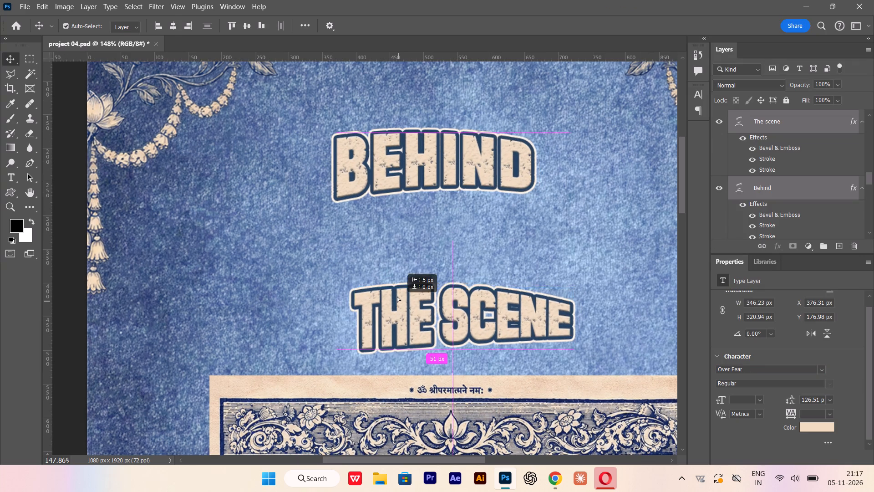
left_click_drag(397, 296, 396, 296)
Move THE SCENE up close beneath BEHIND and slightly right, to about X 418 px, Y 243 px.
left_click(339, 313)
left_click_drag(409, 297, 399, 217)
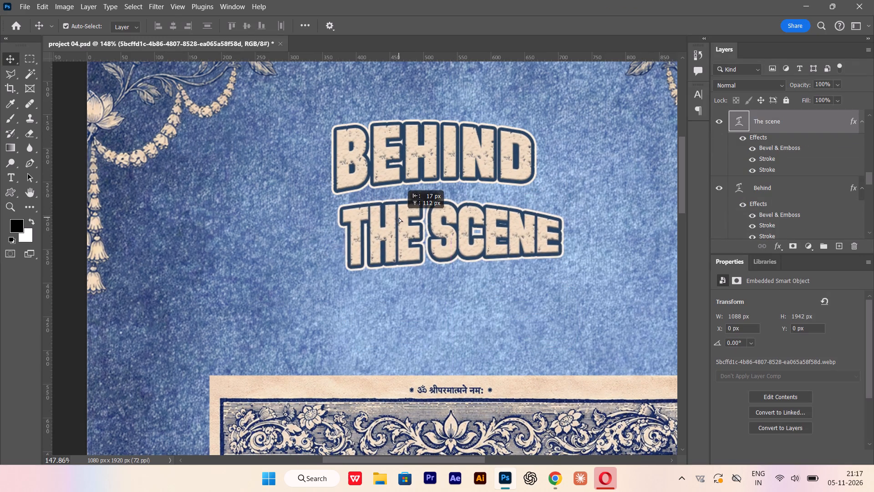
left_click_drag(399, 217, 410, 211)
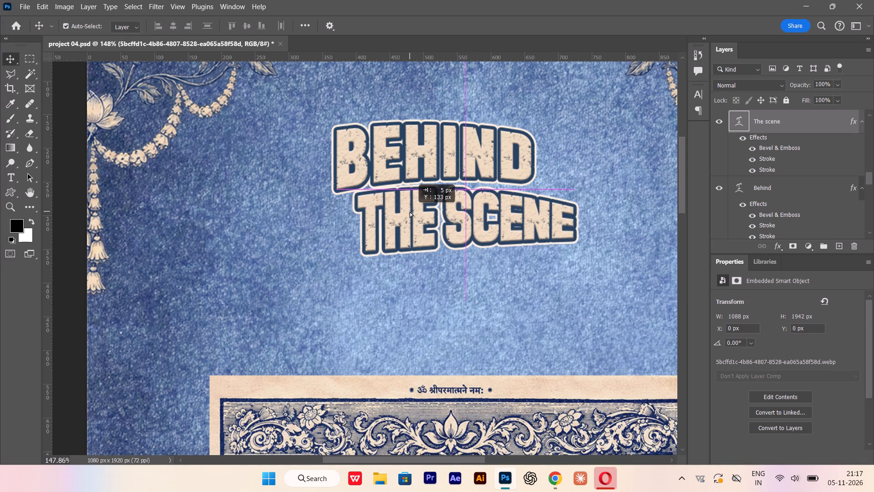
left_click_drag(410, 211, 422, 211)
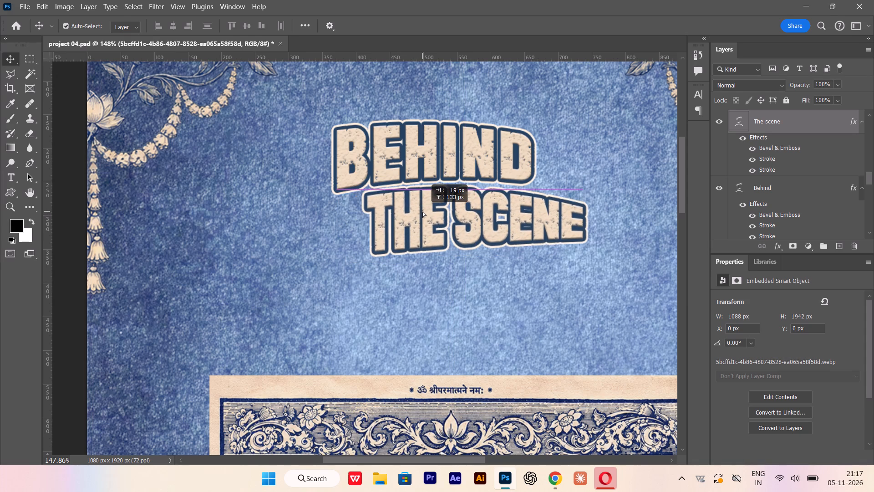
left_click_drag(422, 211, 424, 215)
Examine the gap and alignment between BEHIND and THE SCENE up close.
scroll(436, 247, "down", 3, "alt")
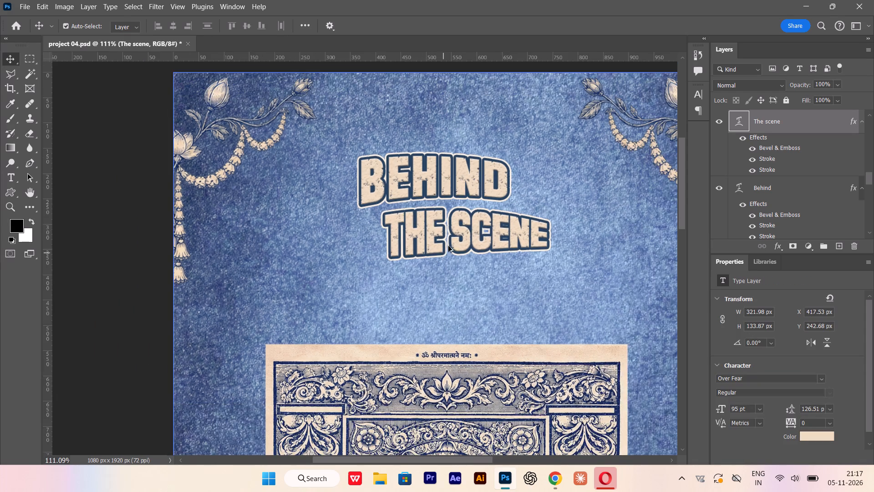
scroll(452, 237, "up", 1, "alt")
left_click(437, 235)
left_click(431, 183, "shift")
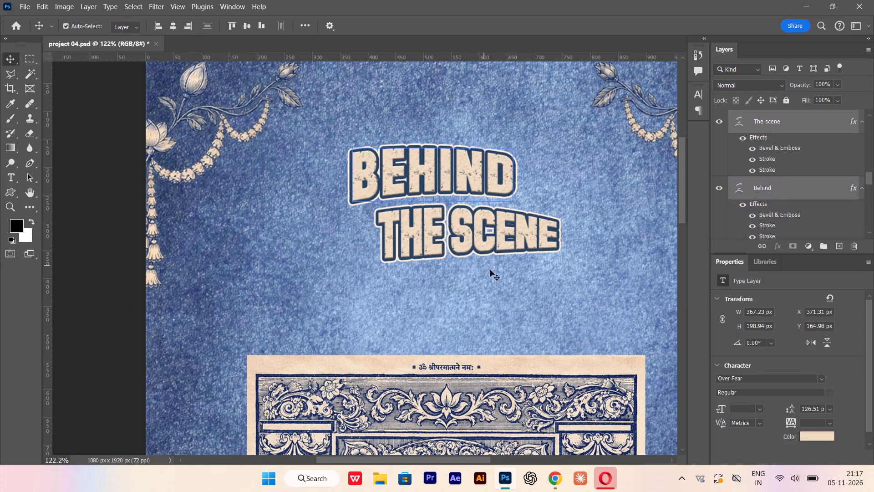
left_click(513, 231)
scroll(532, 232, "up", 4, "alt")
left_click(532, 232)
left_click(630, 210)
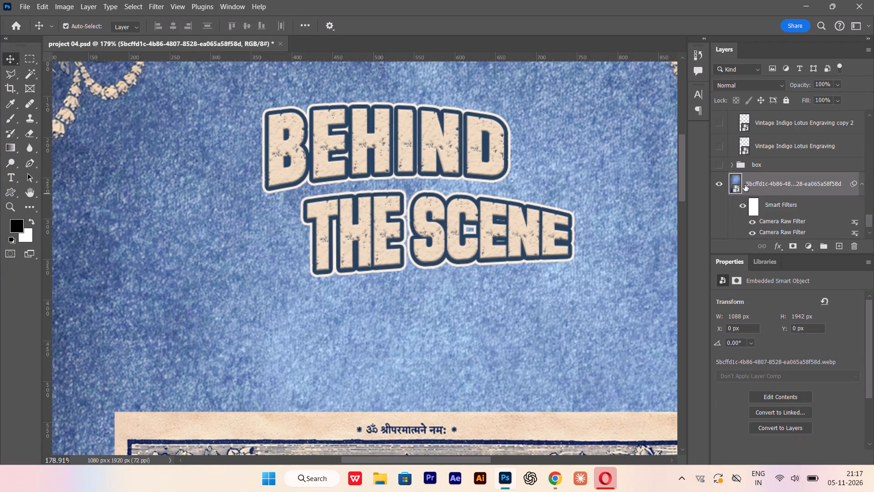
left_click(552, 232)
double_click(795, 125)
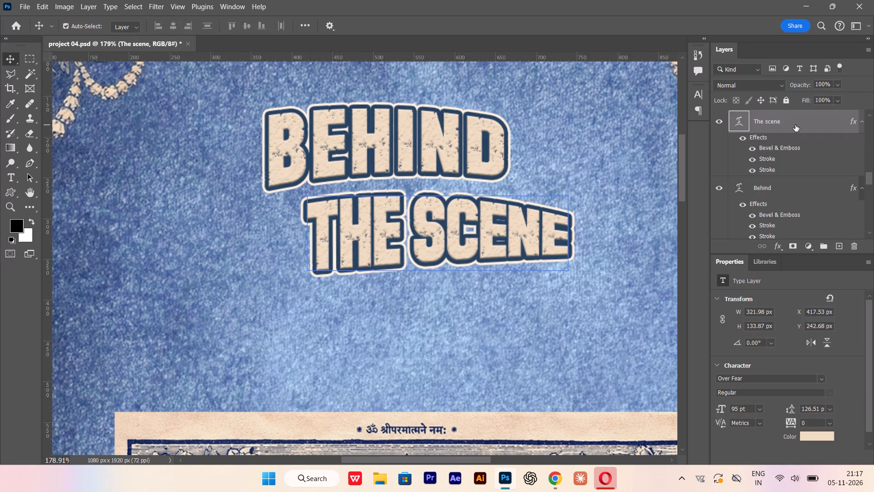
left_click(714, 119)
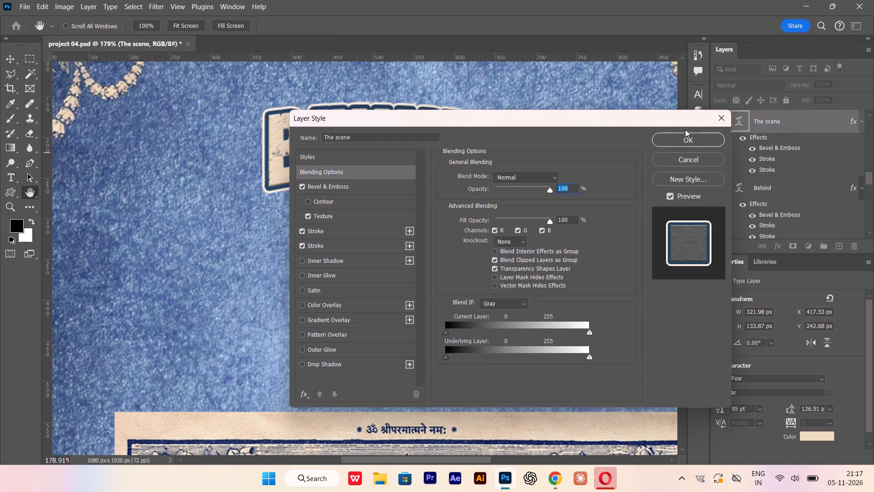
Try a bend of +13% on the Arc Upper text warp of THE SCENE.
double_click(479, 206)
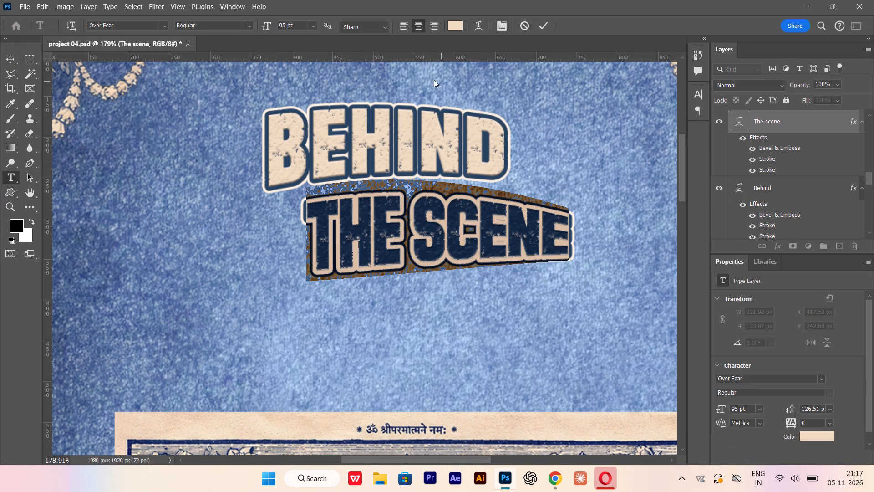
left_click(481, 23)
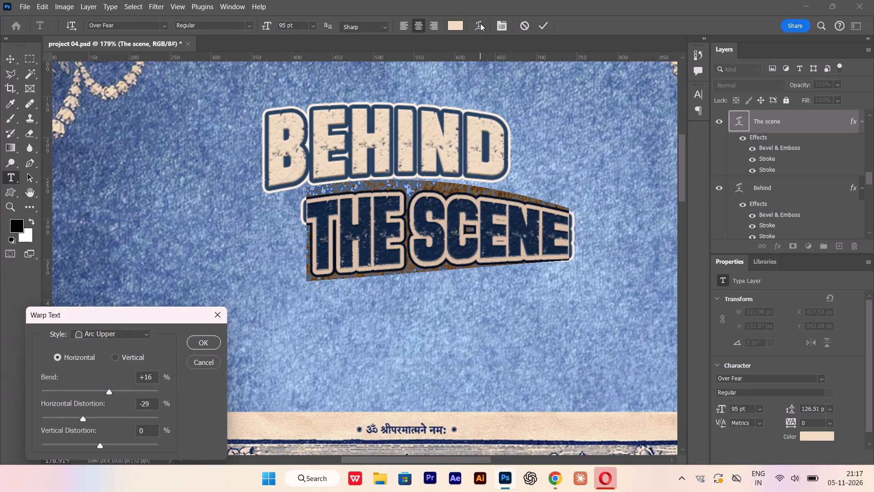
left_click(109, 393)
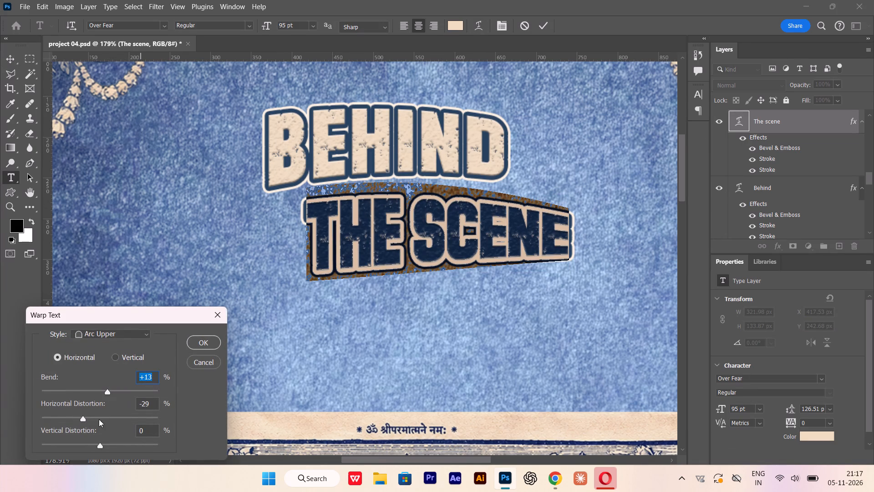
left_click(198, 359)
Set the horizontal distortion of THE SCENE's Arc Upper text warp to -14%.
left_click(481, 21)
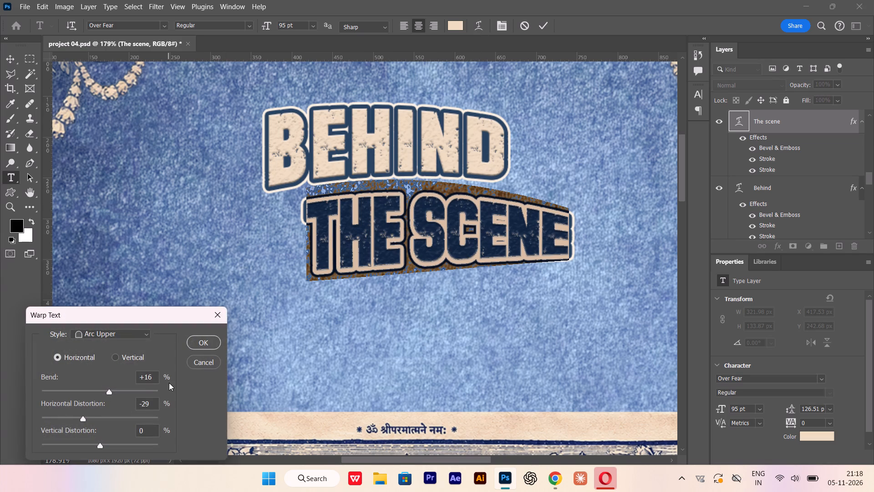
left_click_drag(81, 417, 83, 417)
left_click_drag(83, 417, 85, 417)
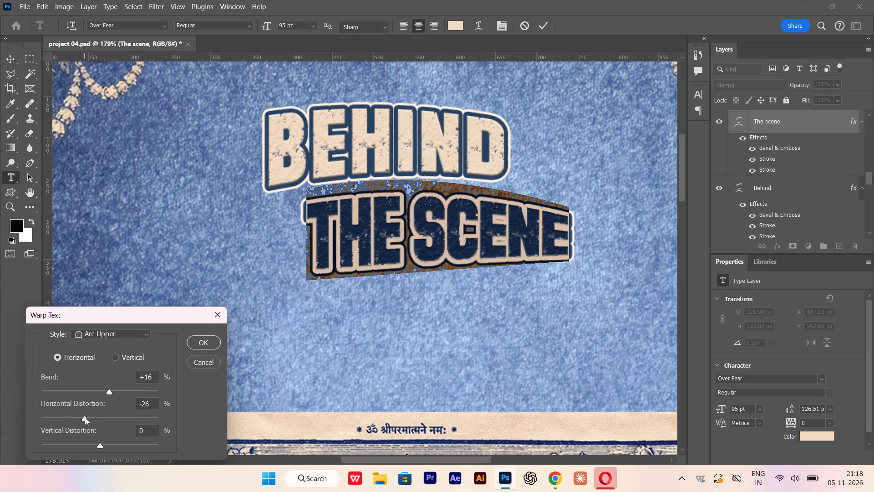
left_click_drag(85, 417, 88, 417)
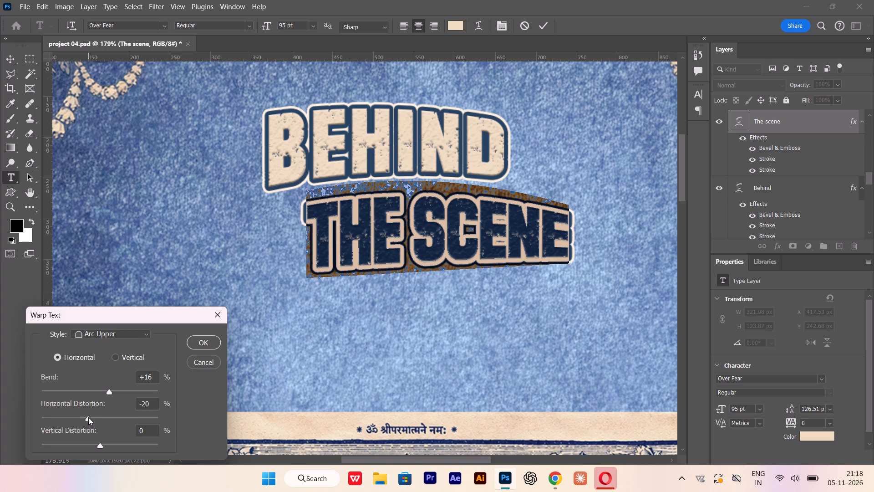
left_click_drag(88, 417, 90, 417)
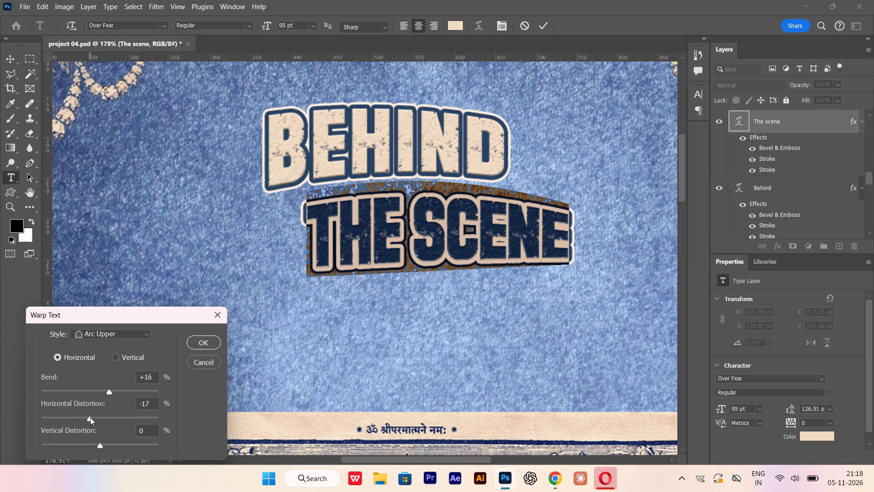
left_click_drag(90, 417, 91, 417)
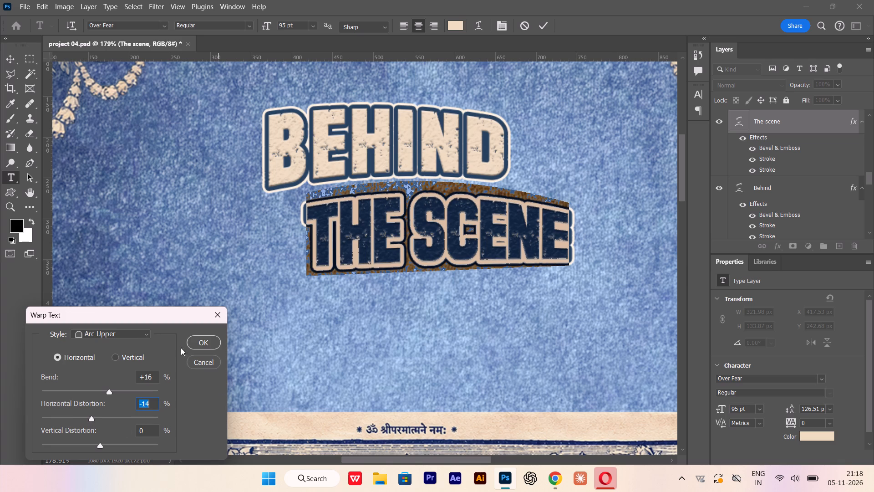
left_click(186, 341)
left_click(197, 341)
left_click(11, 61)
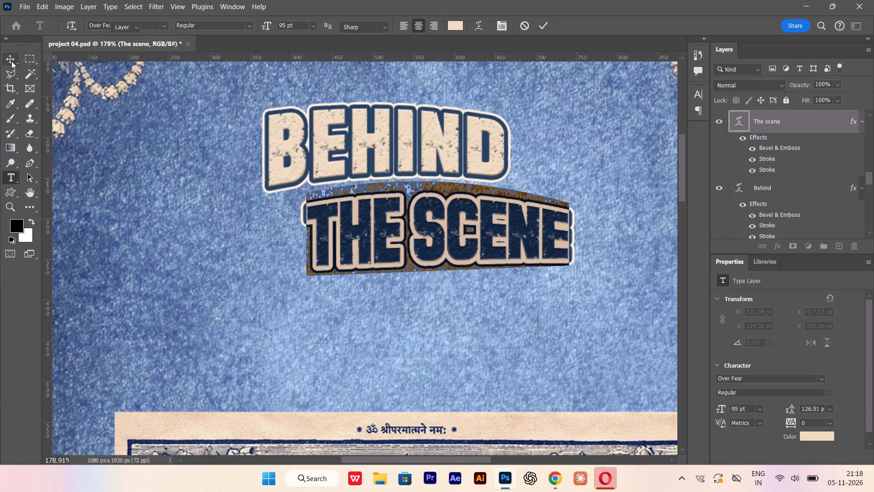
left_click(208, 245)
Move THE SCENE about 16 px left, to about X 402 px, Y 246 px.
scroll(407, 221, "up", 2)
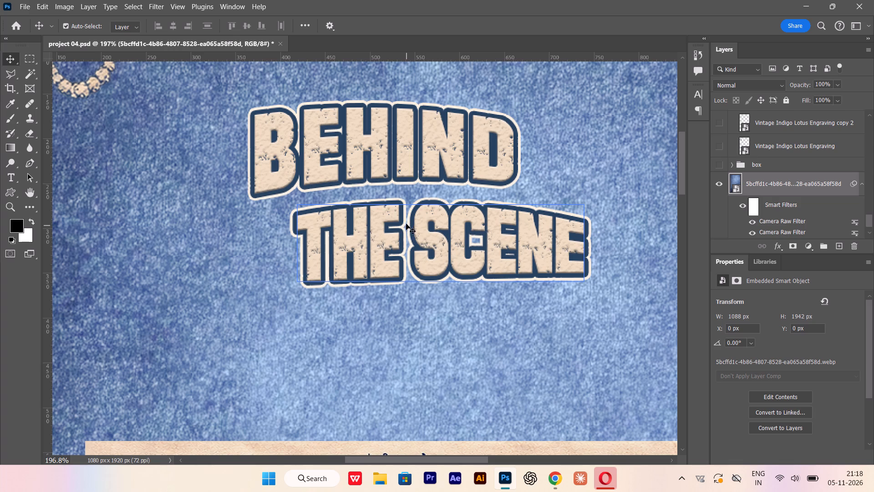
left_click_drag(391, 218, 381, 215)
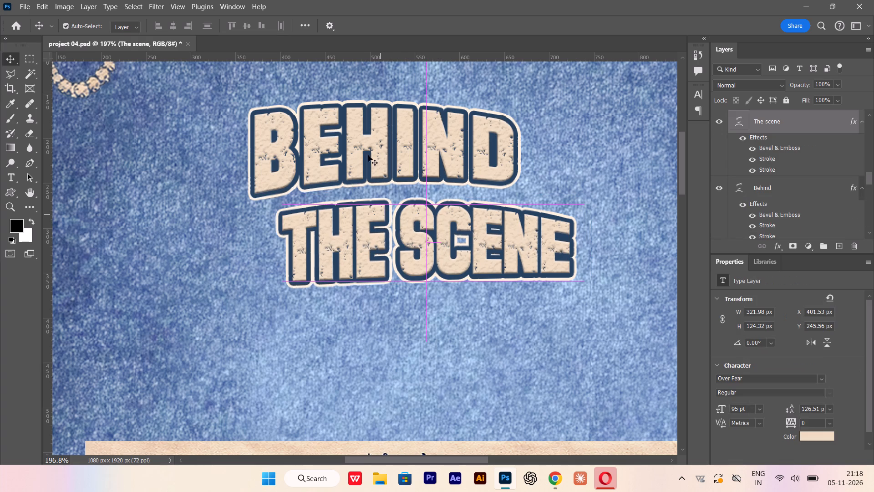
Scale BEHIND and THE SCENE together proportionally to about 145.5%, centred at about X 563 px, Y 261 px.
left_click(367, 151, "shift")
key("ctrl+t")
scroll(444, 230, "down", 7, "alt")
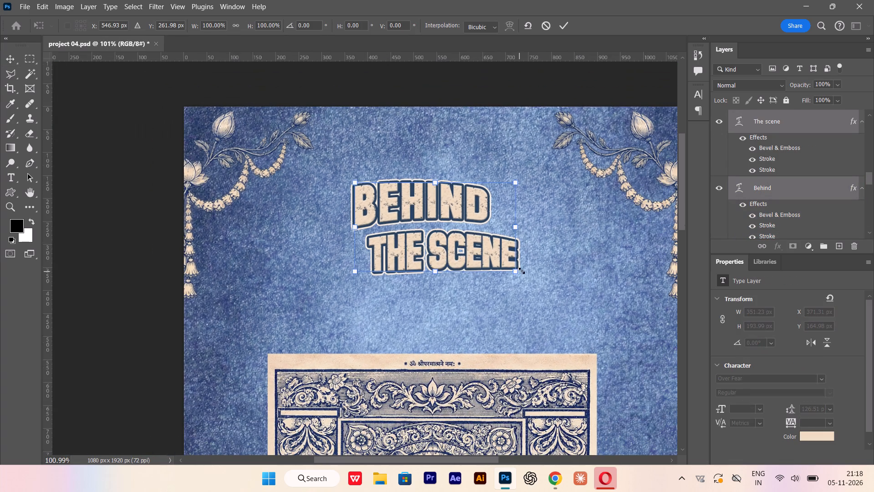
left_click(518, 270)
left_click_drag(519, 270, 551, 299, "alt+shift")
left_click_drag(519, 280, 527, 279)
scroll(462, 263, "down", 2, "alt")
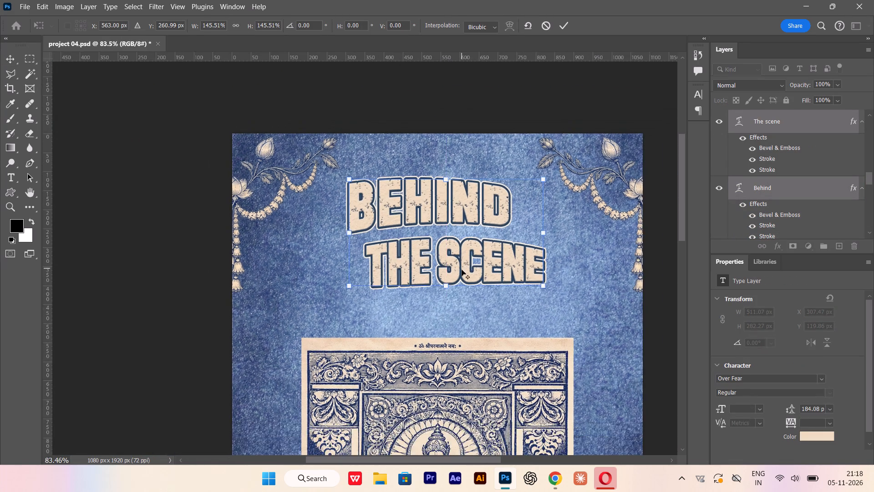
scroll(466, 269, "up", 3, "alt")
left_click(465, 269)
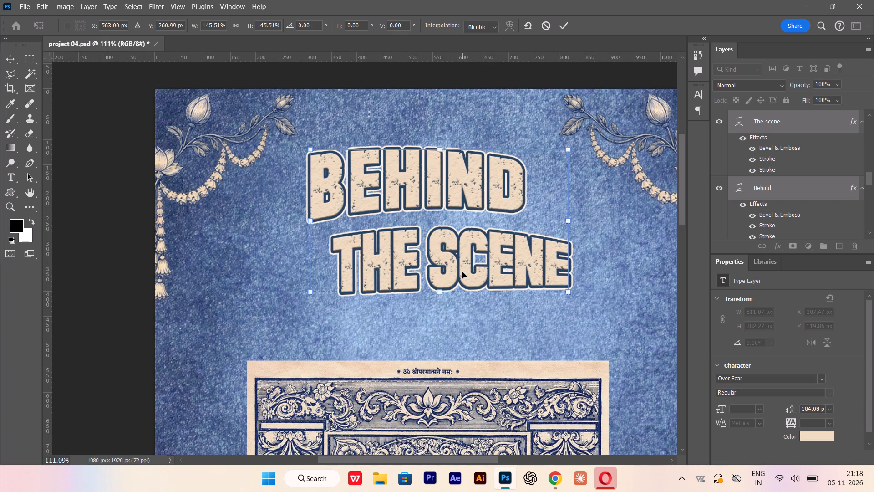
key("Return")
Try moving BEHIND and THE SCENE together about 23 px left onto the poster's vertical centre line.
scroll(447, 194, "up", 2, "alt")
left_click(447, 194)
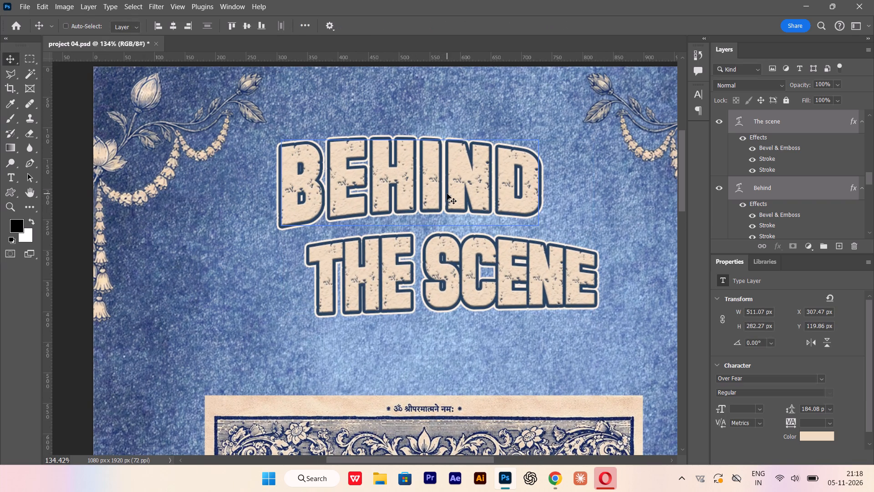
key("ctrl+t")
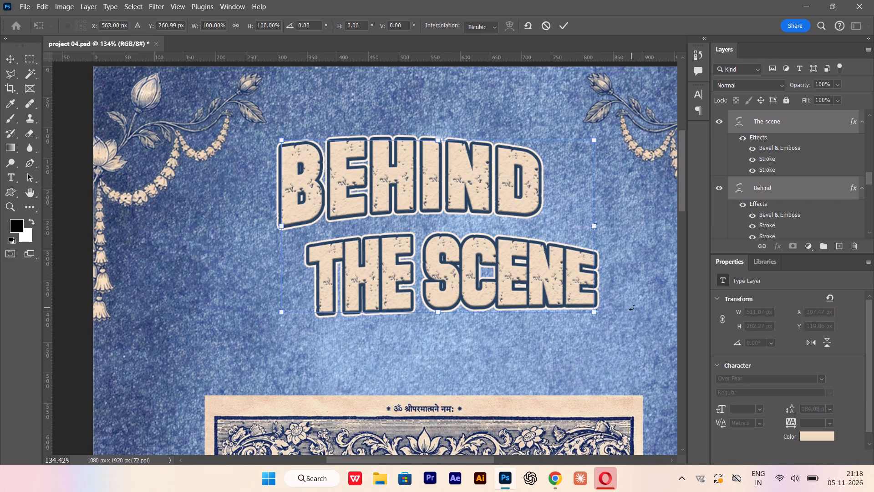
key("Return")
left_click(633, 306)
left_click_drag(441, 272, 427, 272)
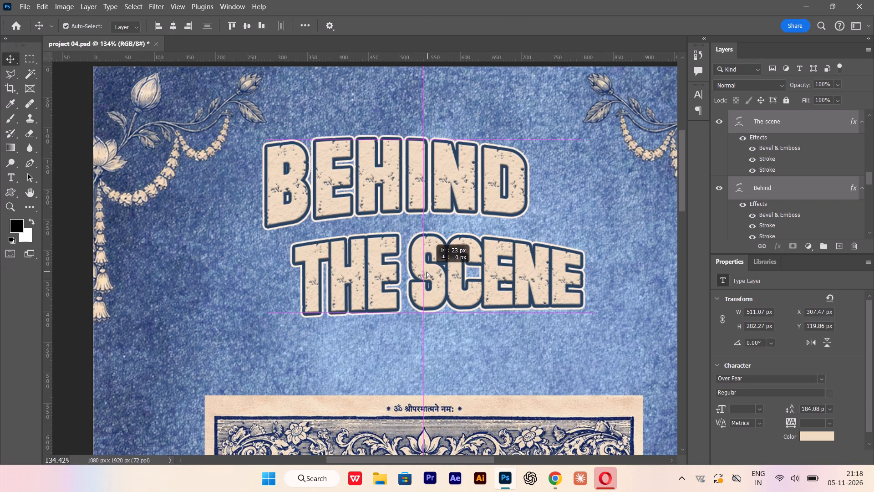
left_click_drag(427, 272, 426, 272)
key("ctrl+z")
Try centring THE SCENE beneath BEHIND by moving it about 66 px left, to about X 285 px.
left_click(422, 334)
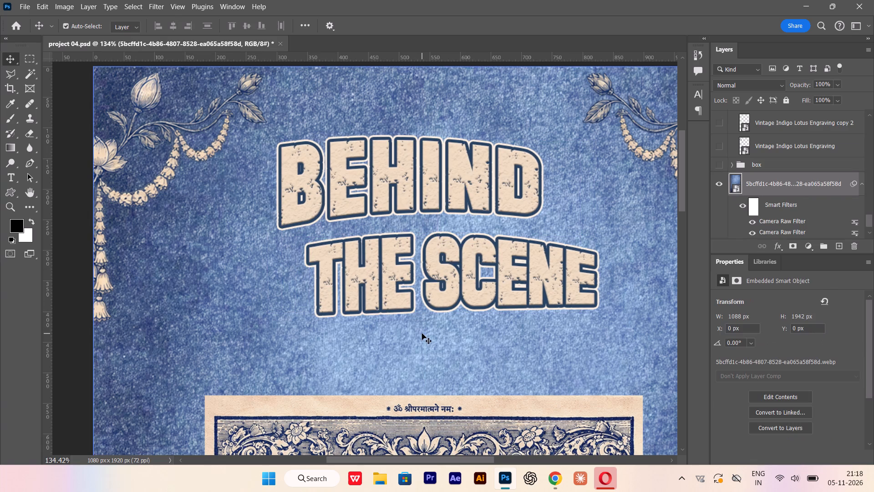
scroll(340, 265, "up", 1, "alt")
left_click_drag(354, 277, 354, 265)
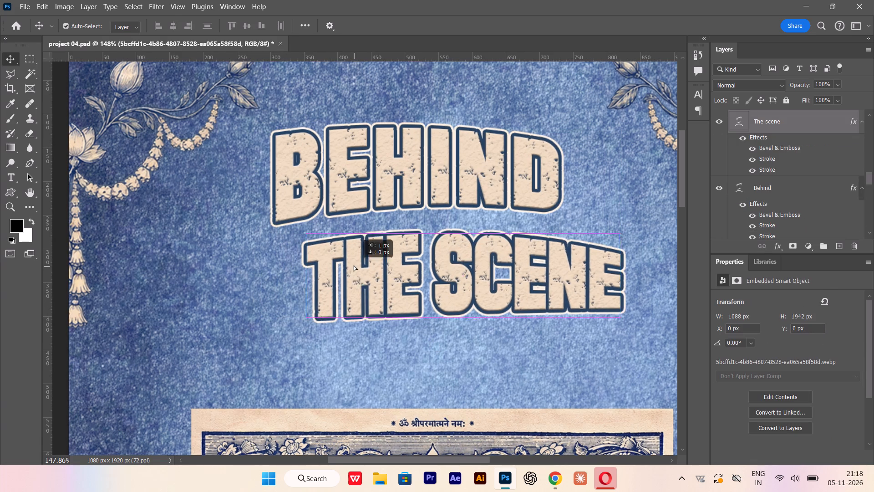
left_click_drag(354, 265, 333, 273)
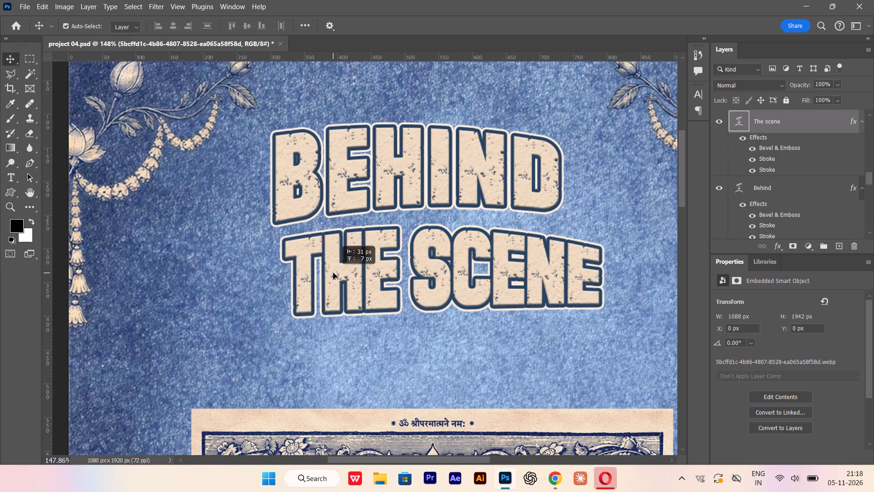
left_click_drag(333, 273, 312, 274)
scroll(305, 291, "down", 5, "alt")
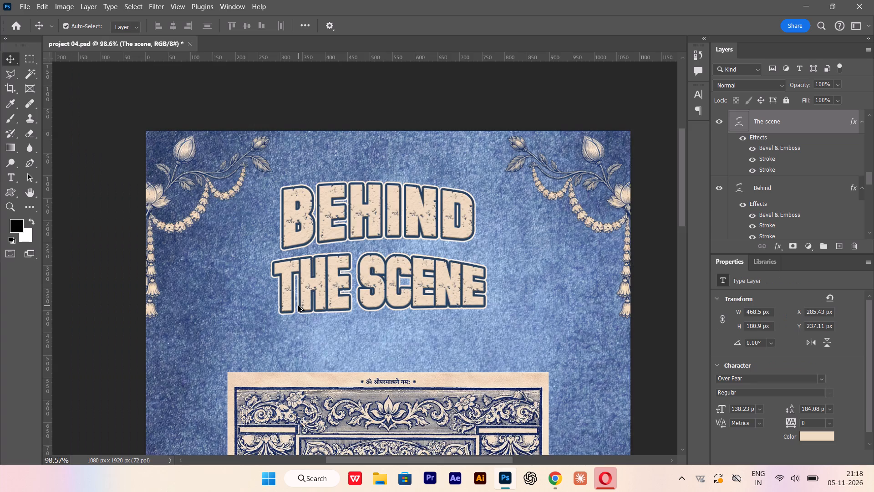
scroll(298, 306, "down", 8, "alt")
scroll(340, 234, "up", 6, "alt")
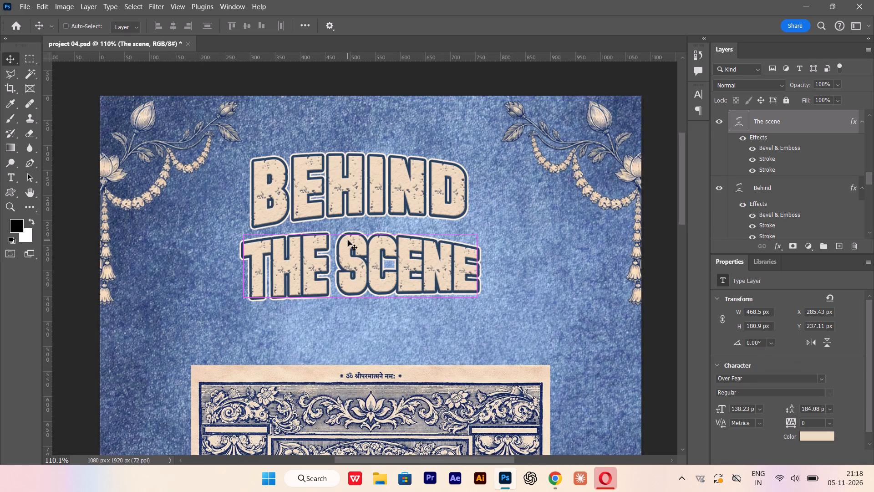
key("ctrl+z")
Move THE SCENE straight up about 18 px, closer beneath BEHIND, to about Y 219 px.
scroll(340, 237, "up", 3, "alt")
left_click_drag(347, 251, 347, 247)
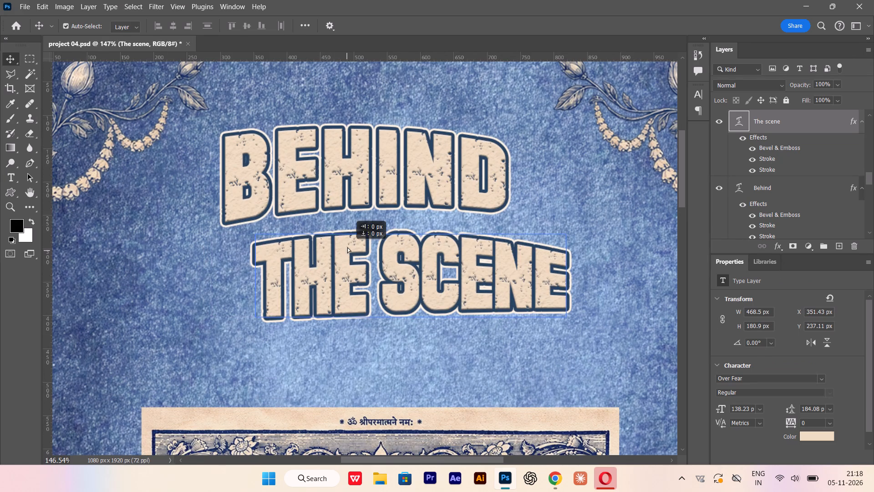
left_click_drag(347, 247, 347, 241)
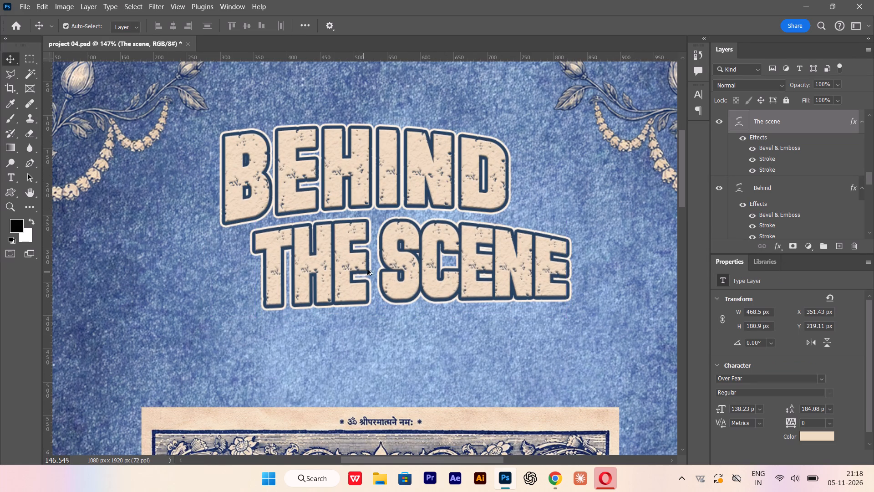
Stretch BEHIND horizontally to the right to about 118.4% width, aligning its right edge with the end of THE SCENE.
scroll(371, 266, "down", 5, "alt")
scroll(404, 227, "up", 3, "alt")
left_click(410, 215)
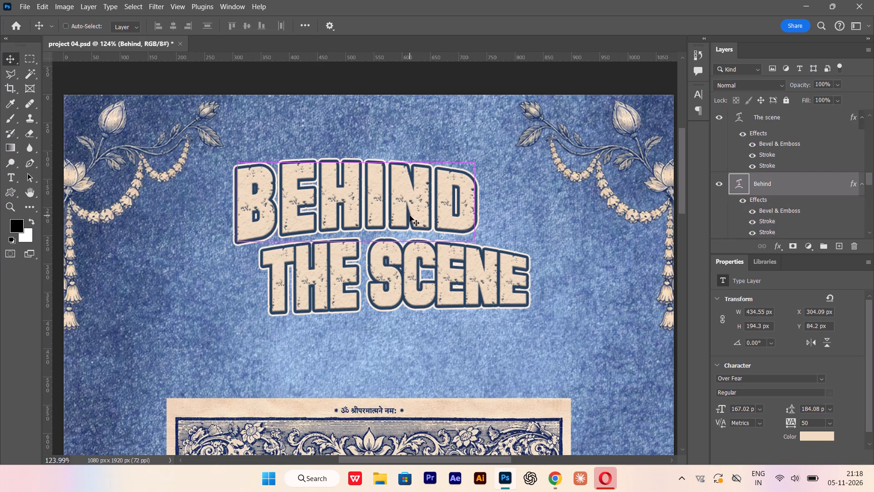
key("ctrl+t")
left_click_drag(483, 198, 509, 200)
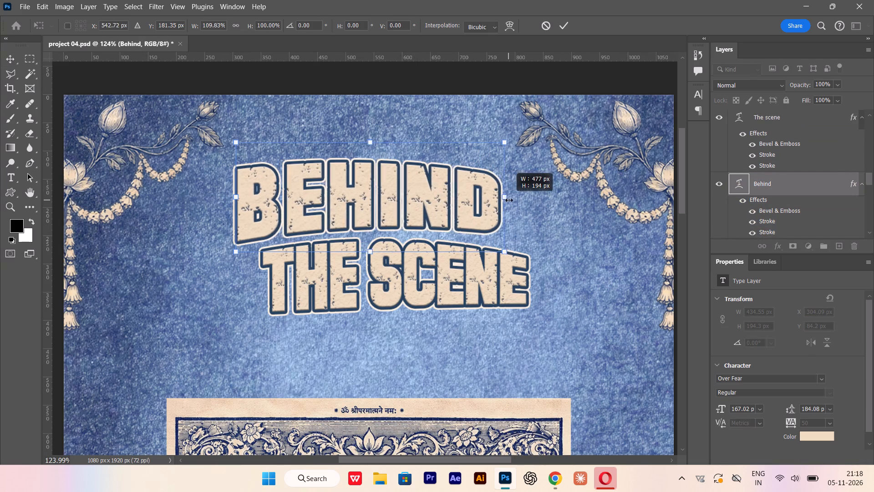
left_click_drag(509, 200, 526, 204)
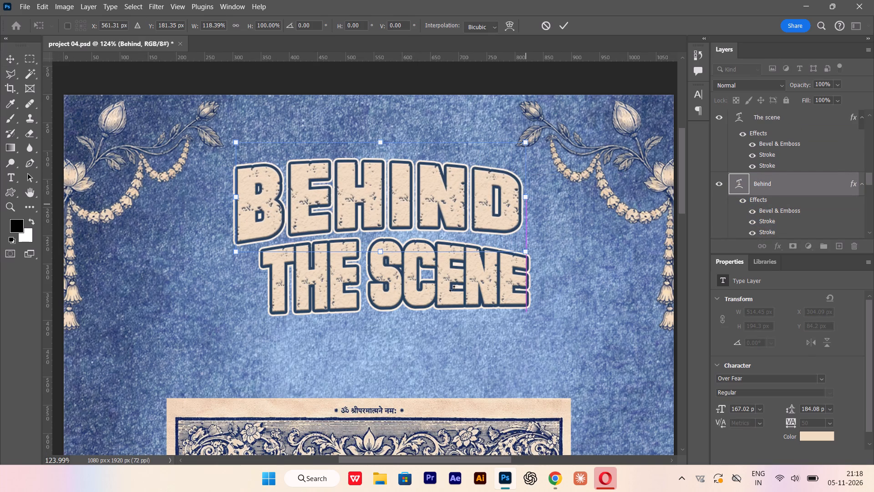
key("Return")
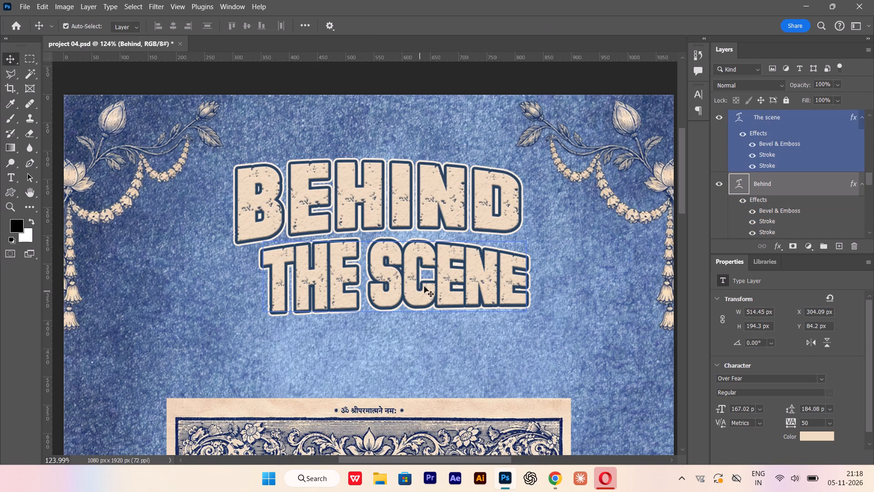
Stretch THE SCENE horizontally to about 106.1% width, aligning both ends with BEHIND, and move it down about 12 px.
left_click(308, 275)
key("ctrl+t")
left_click_drag(261, 271, 238, 276)
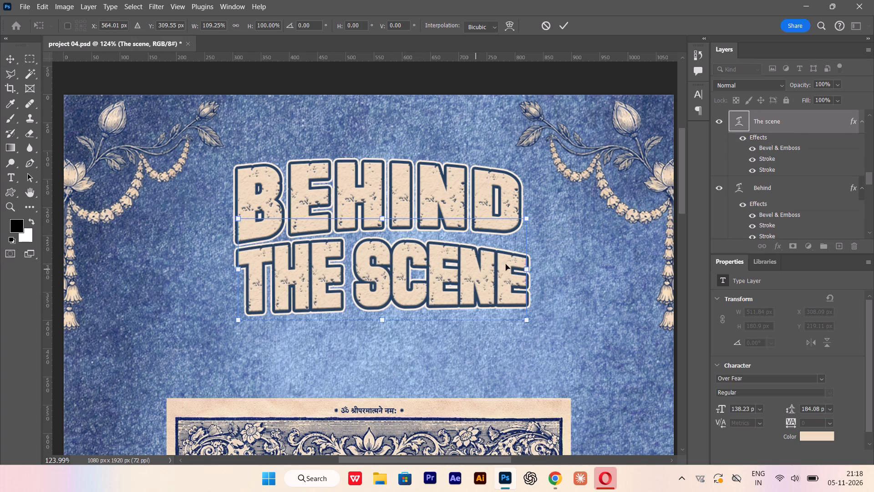
left_click_drag(529, 268, 518, 264)
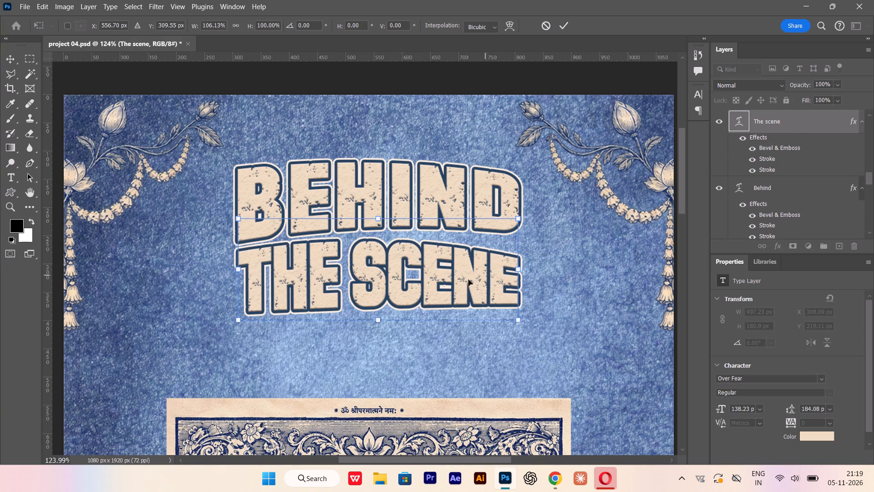
left_click_drag(371, 264, 372, 271)
key("Return")
scroll(392, 277, "down", 7, "alt")
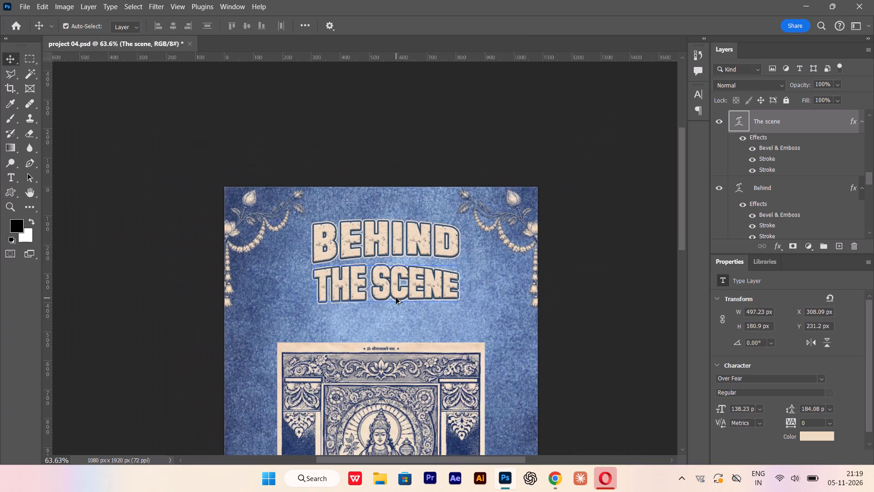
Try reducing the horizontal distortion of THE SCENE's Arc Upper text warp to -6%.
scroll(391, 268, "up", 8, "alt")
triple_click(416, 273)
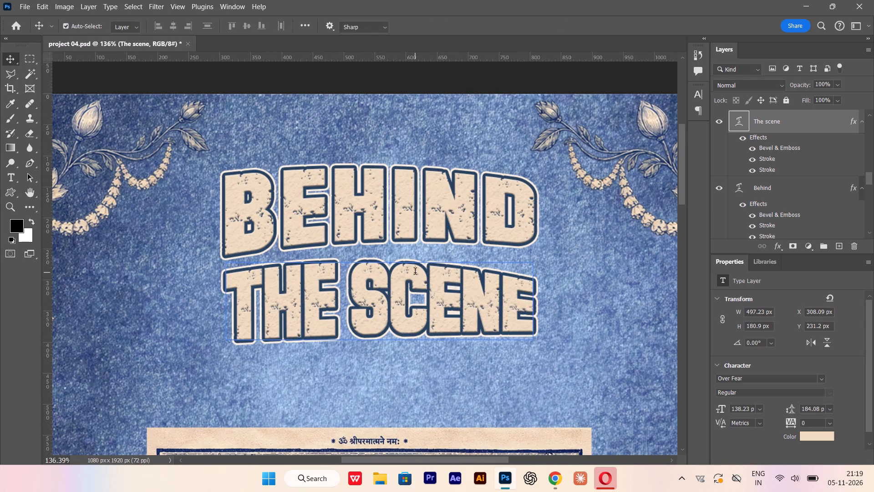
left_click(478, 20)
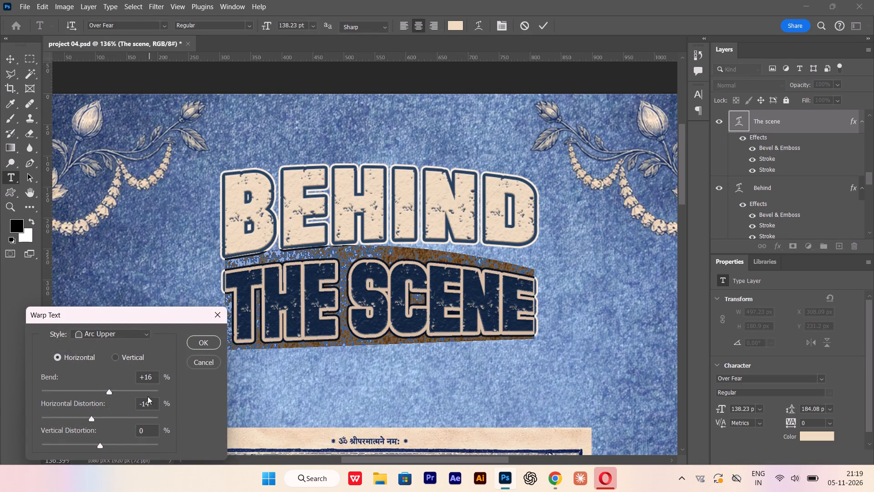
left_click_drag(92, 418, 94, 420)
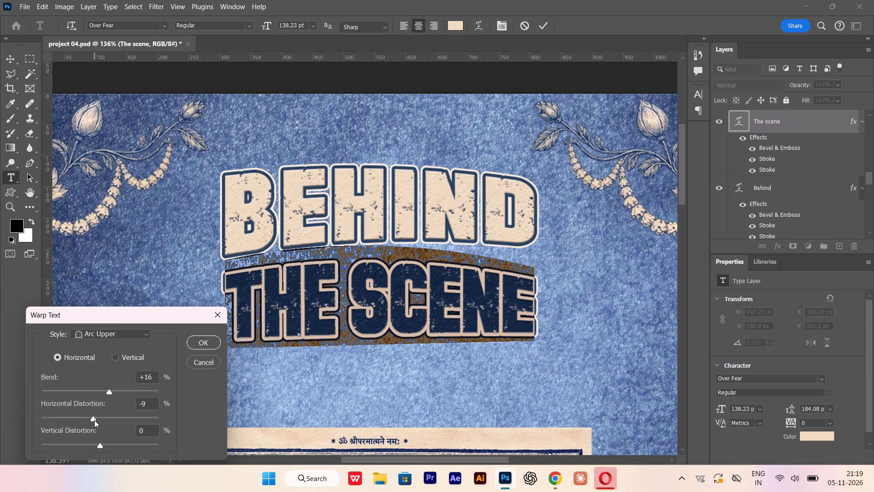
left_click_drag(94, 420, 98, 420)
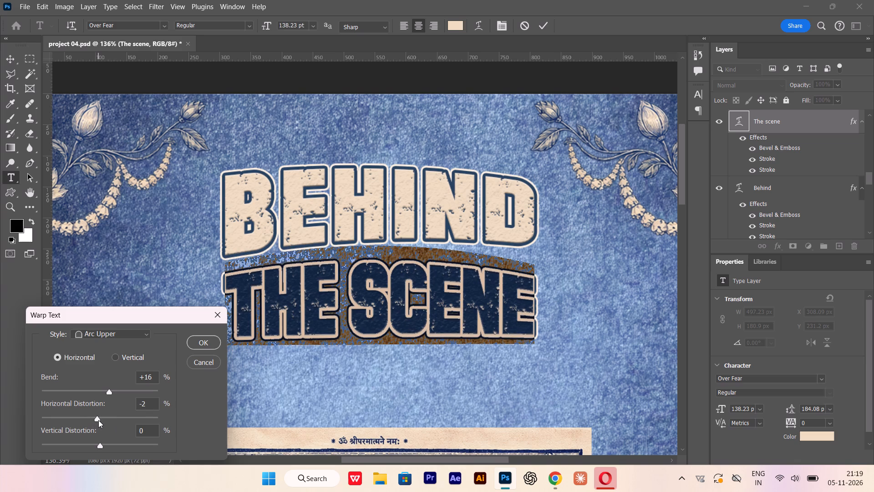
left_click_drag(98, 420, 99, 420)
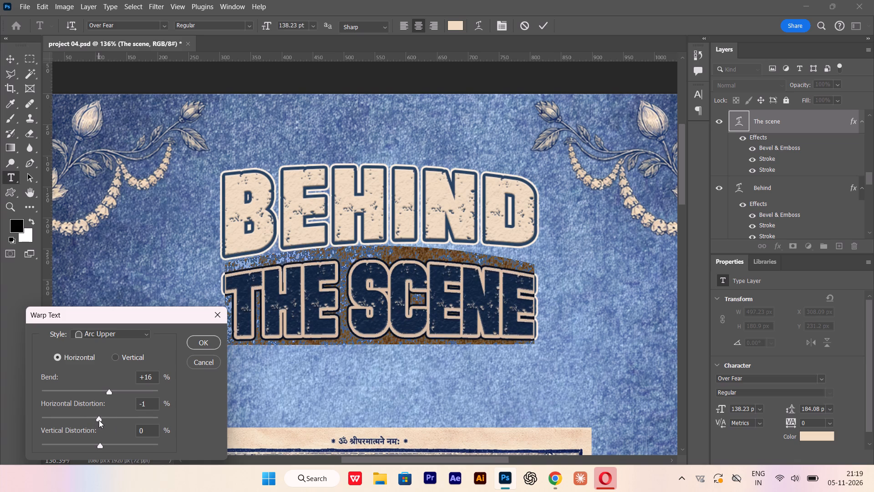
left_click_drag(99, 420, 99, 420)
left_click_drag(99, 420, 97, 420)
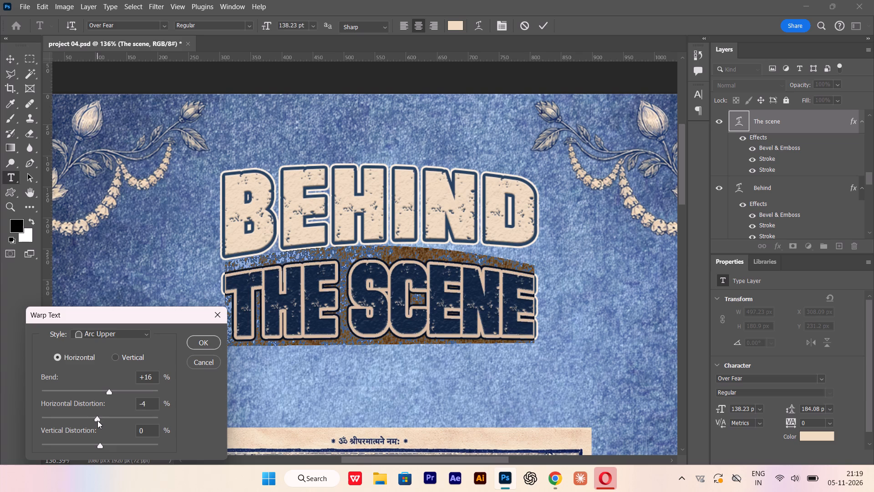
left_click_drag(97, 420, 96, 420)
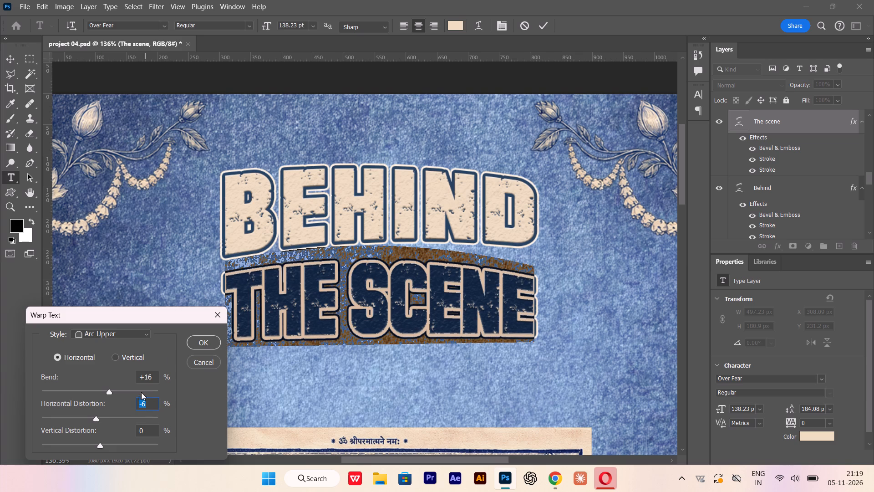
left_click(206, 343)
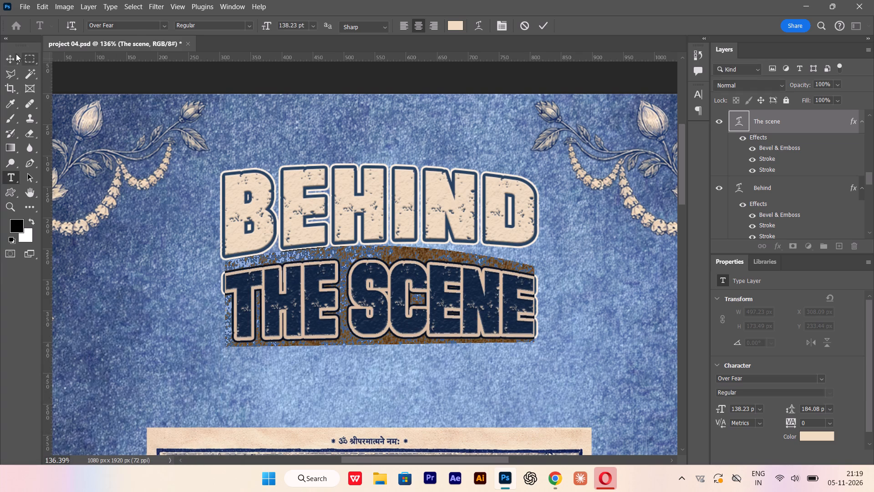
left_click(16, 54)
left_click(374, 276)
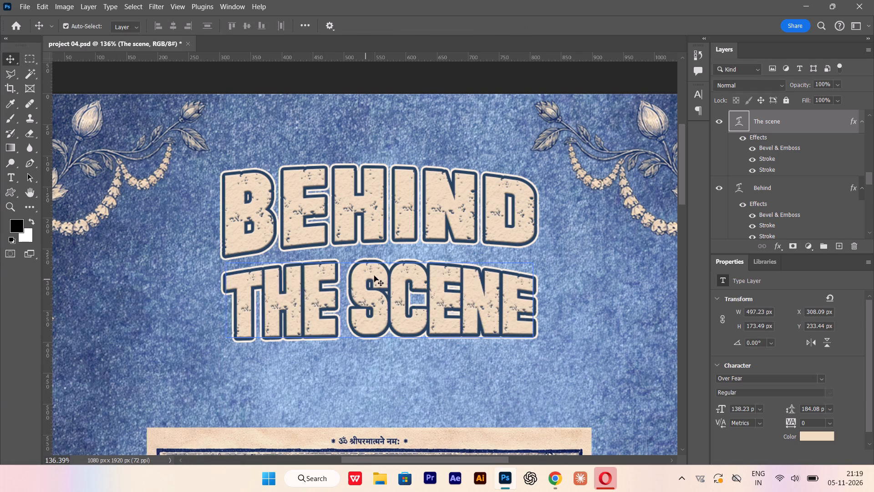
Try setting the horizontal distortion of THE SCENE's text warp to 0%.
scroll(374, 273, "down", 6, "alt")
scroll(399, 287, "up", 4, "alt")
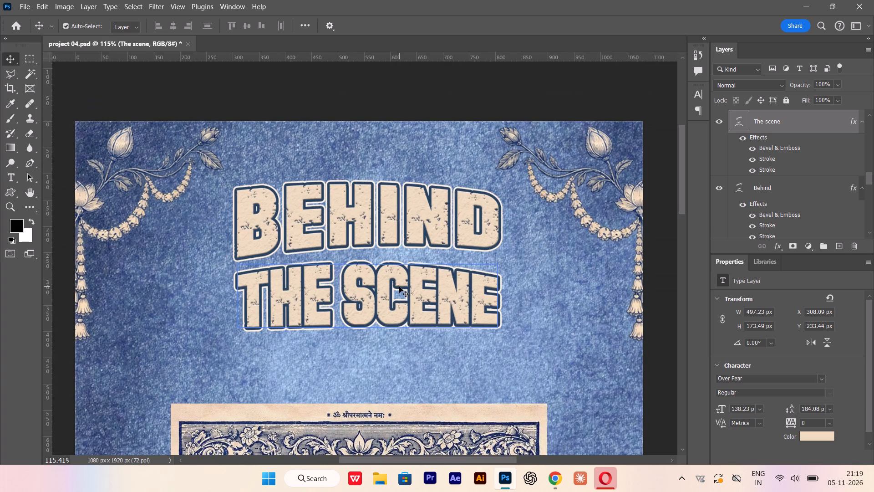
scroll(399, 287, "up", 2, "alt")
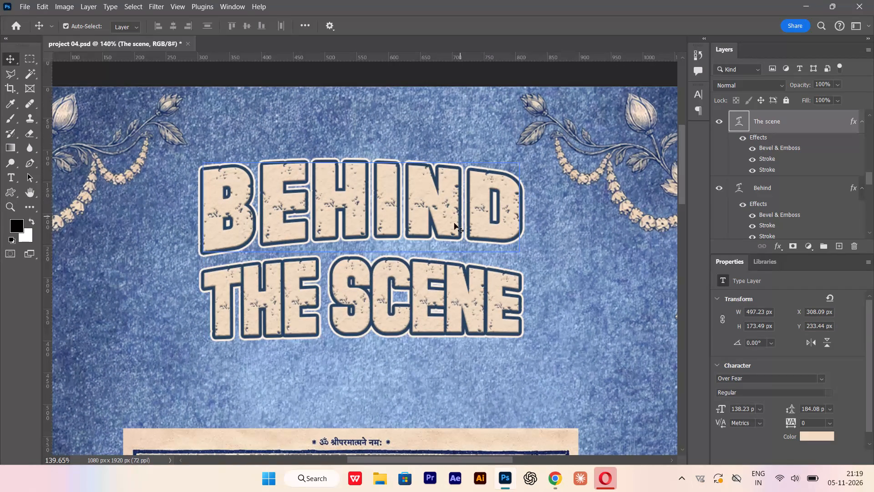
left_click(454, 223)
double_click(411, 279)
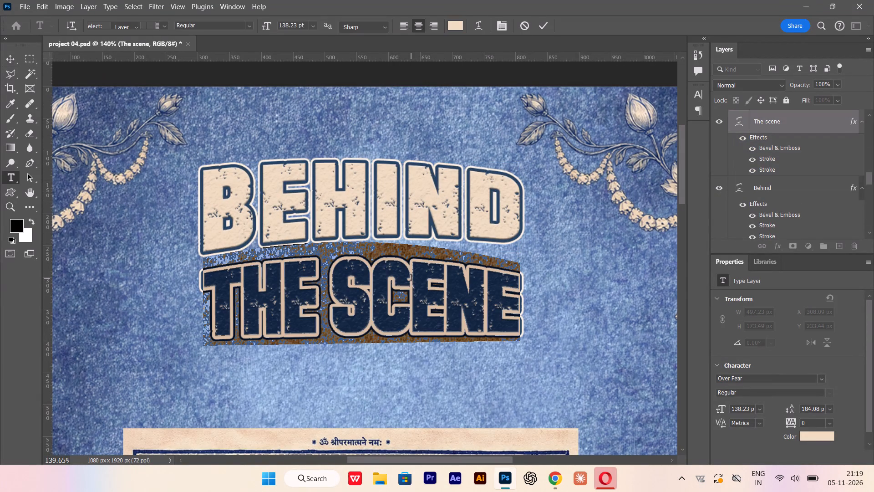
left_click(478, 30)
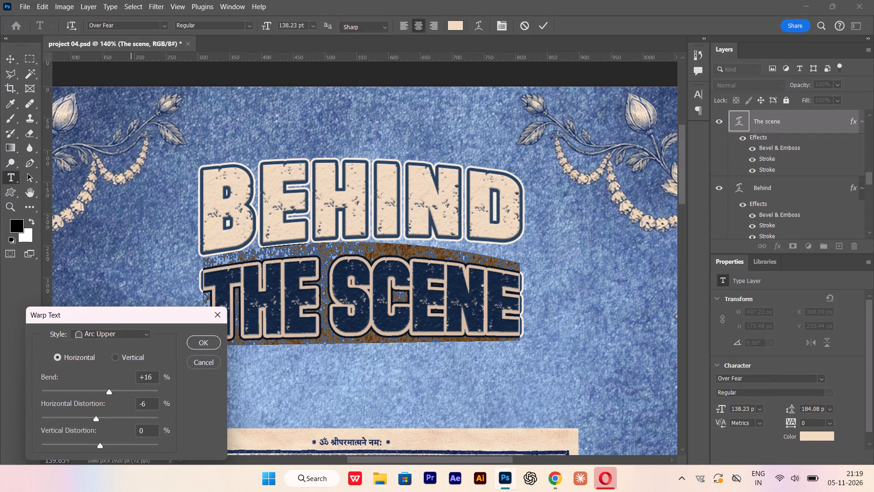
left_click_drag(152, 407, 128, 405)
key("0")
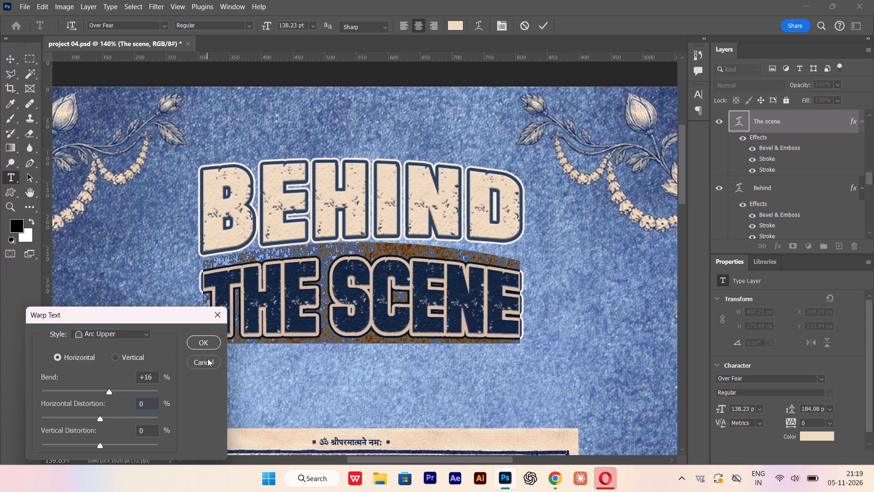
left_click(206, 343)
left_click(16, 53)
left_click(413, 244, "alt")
Set the horizontal distortion of THE SCENE's Arc Upper text warp to about +20%.
scroll(413, 244, "up", 2, "alt")
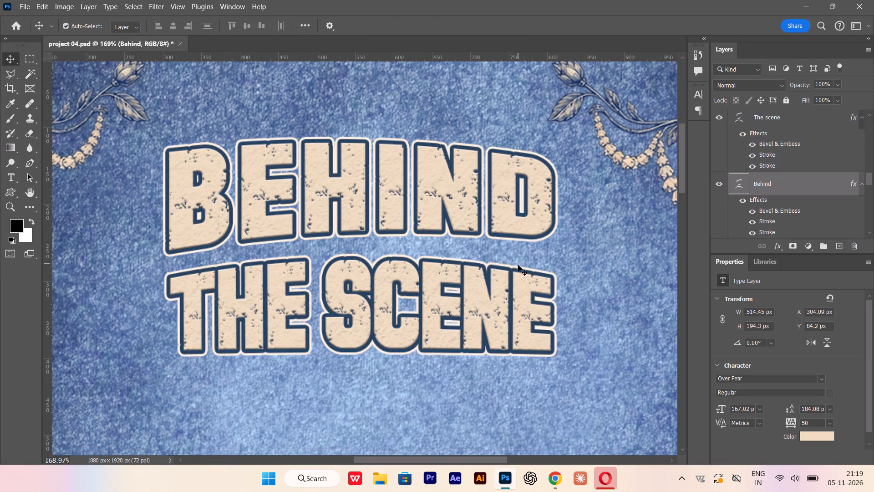
double_click(478, 331)
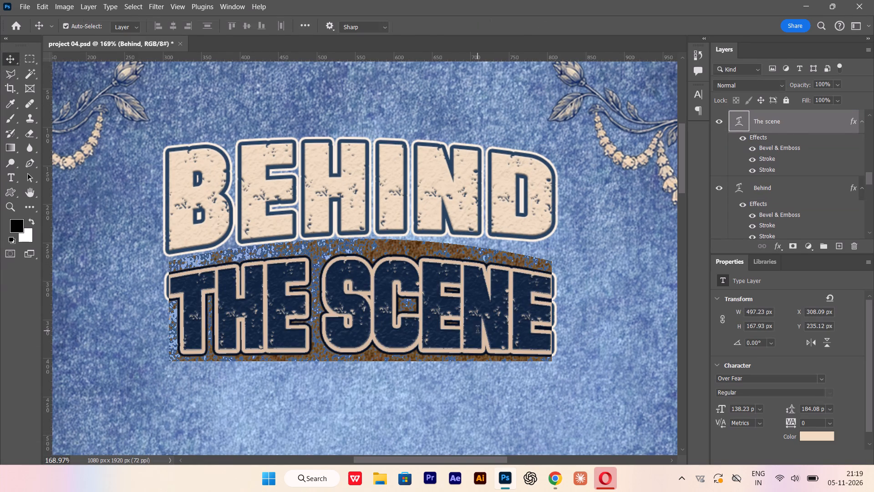
left_click(480, 28)
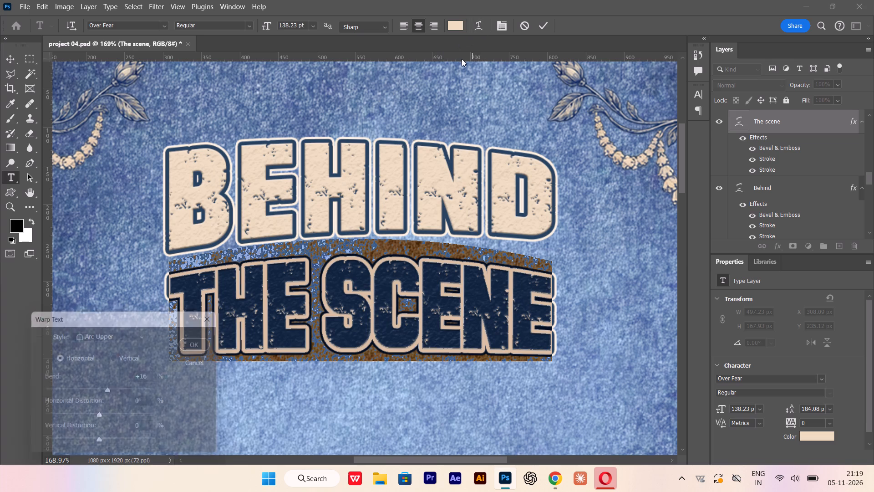
left_click_drag(99, 420, 97, 420)
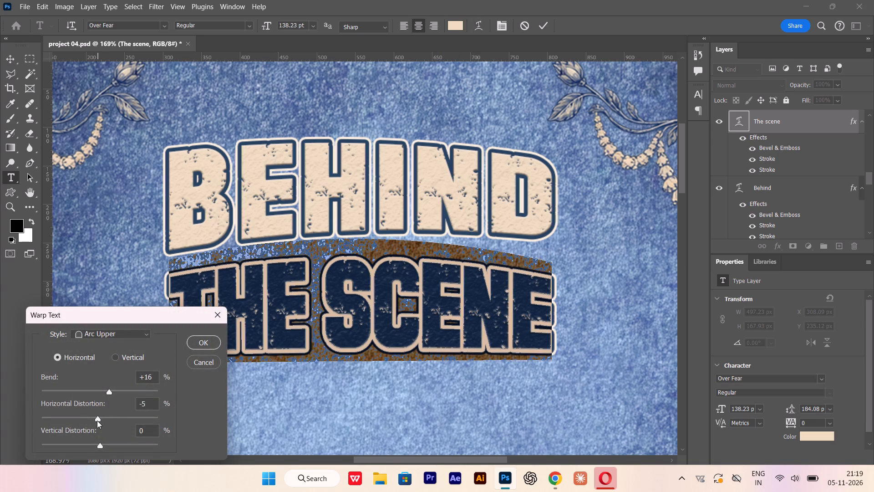
left_click_drag(97, 420, 112, 421)
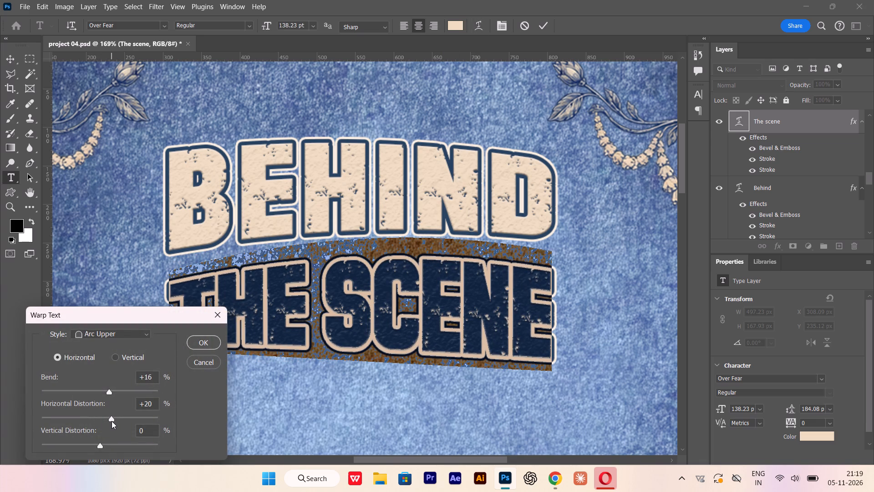
left_click_drag(112, 421, 111, 421)
left_click(191, 345)
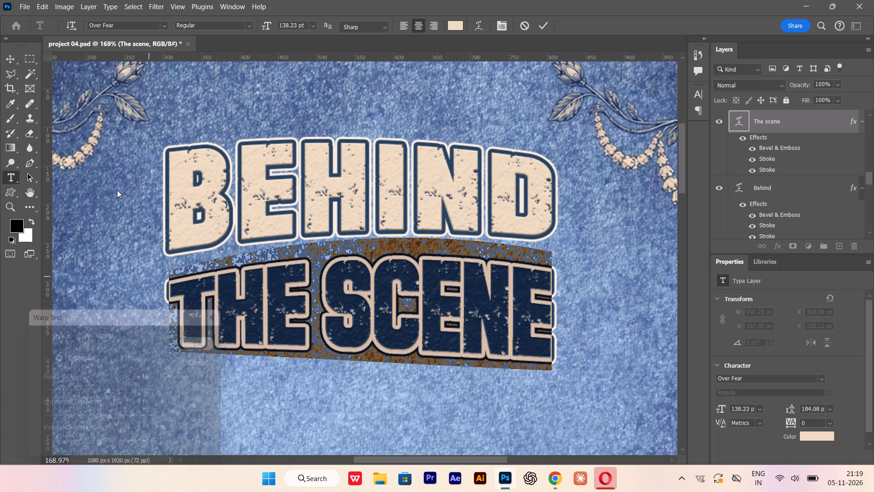
left_click(10, 58)
Move THE SCENE straight up 11 px, closer beneath BEHIND, to about Y 219 px.
scroll(255, 256, "up", 1, "alt")
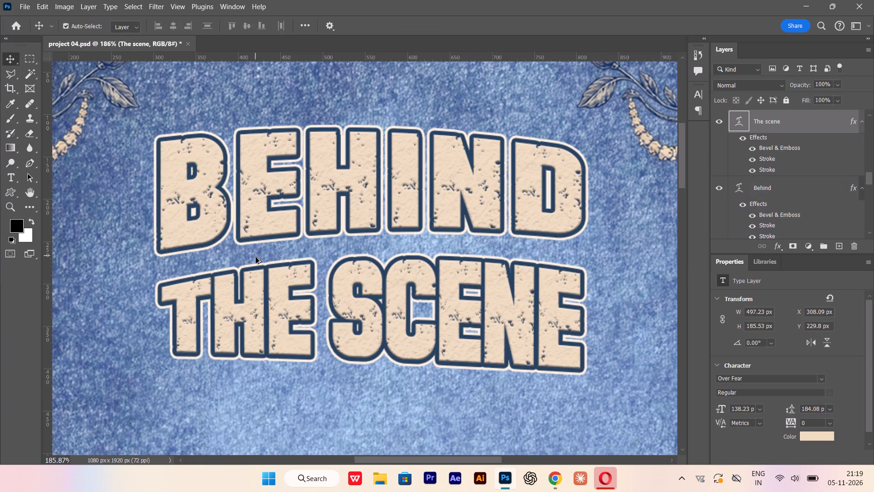
scroll(280, 270, "down", 7, "alt")
scroll(284, 282, "up", 2, "alt")
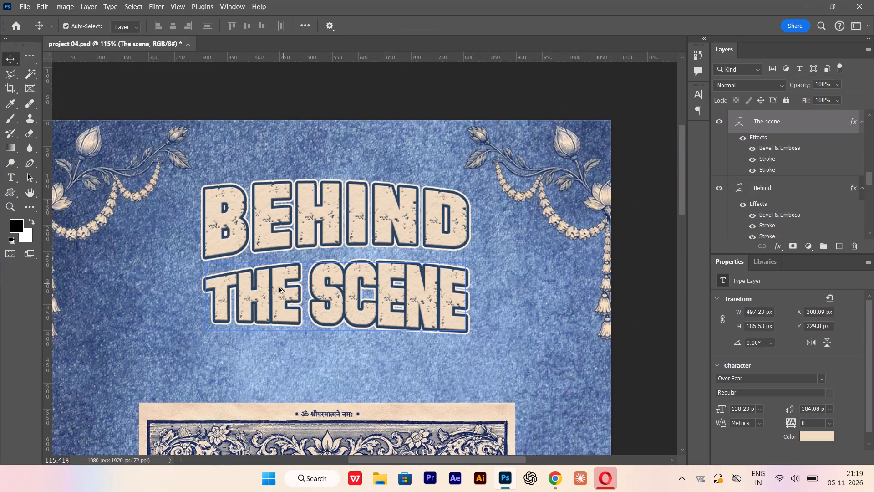
scroll(279, 287, "up", 1, "alt")
left_click_drag(279, 297, 278, 293)
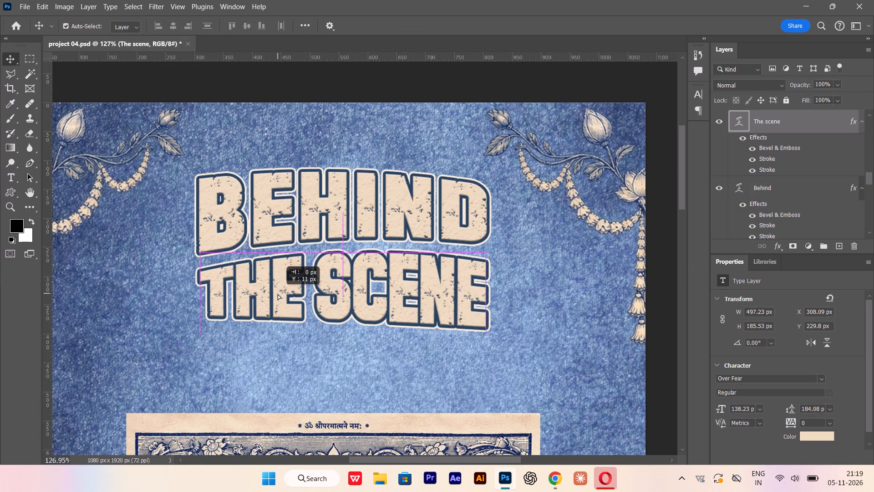
Place a horizontal guide just beneath THE SCENE at about Y 394.5 px.
scroll(304, 329, "down", 6, "alt")
scroll(334, 308, "up", 6, "alt")
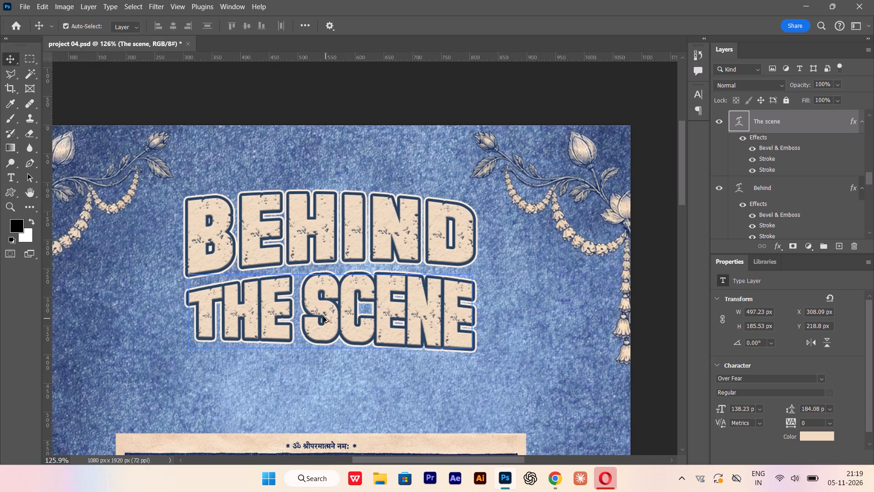
scroll(323, 317, "up", 1, "alt")
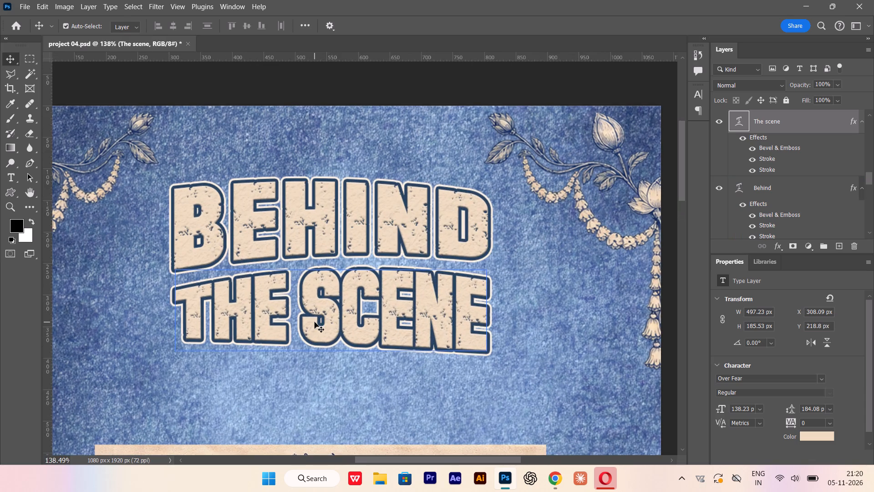
scroll(254, 337, "up", 2, "alt")
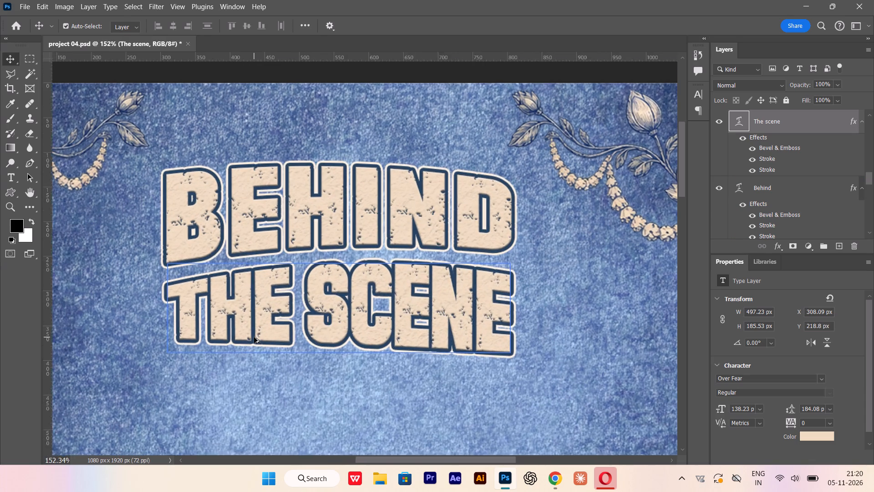
scroll(254, 337, "up", 2, "alt")
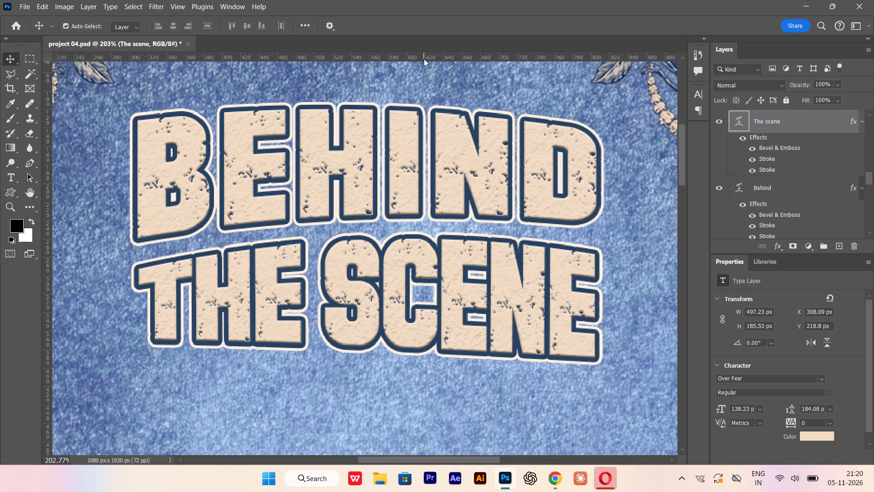
left_click_drag(424, 57, 437, 364)
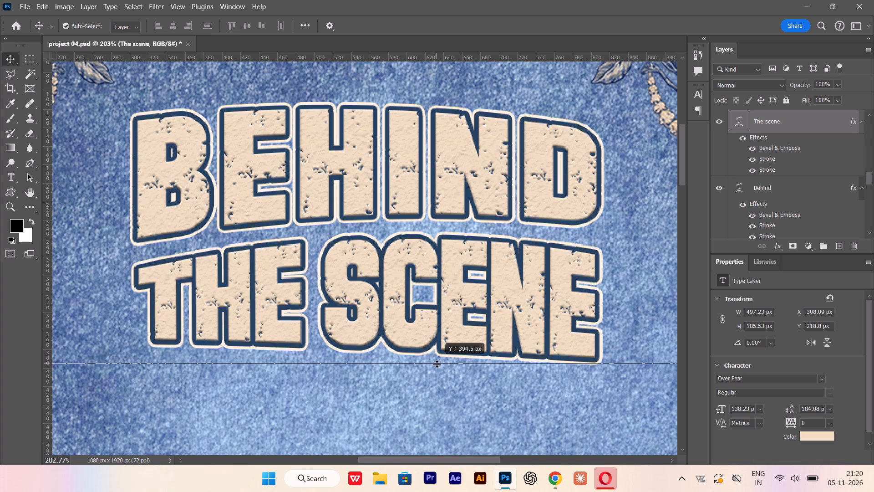
left_click_drag(437, 364, 437, 364)
Duplicate the THE SCENE text layer together with its bevel and stroke effects.
scroll(286, 354, "up", 4, "alt")
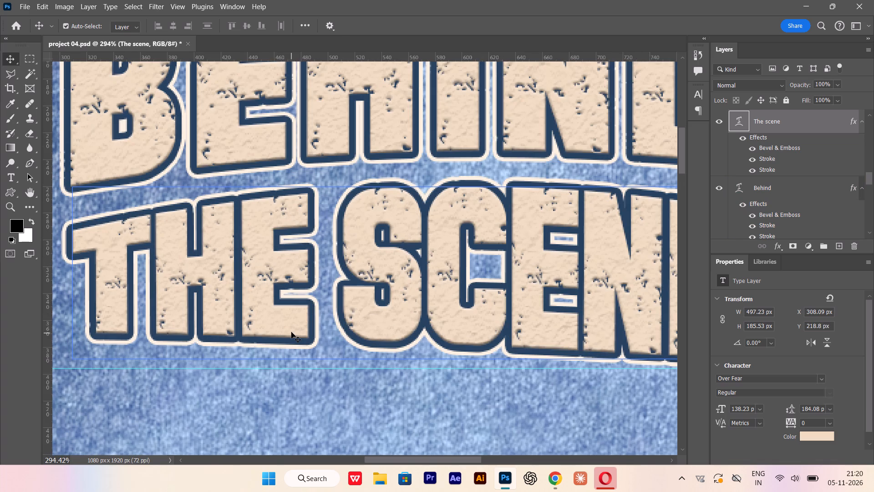
left_click(291, 332)
scroll(293, 329, "down", 1, "alt")
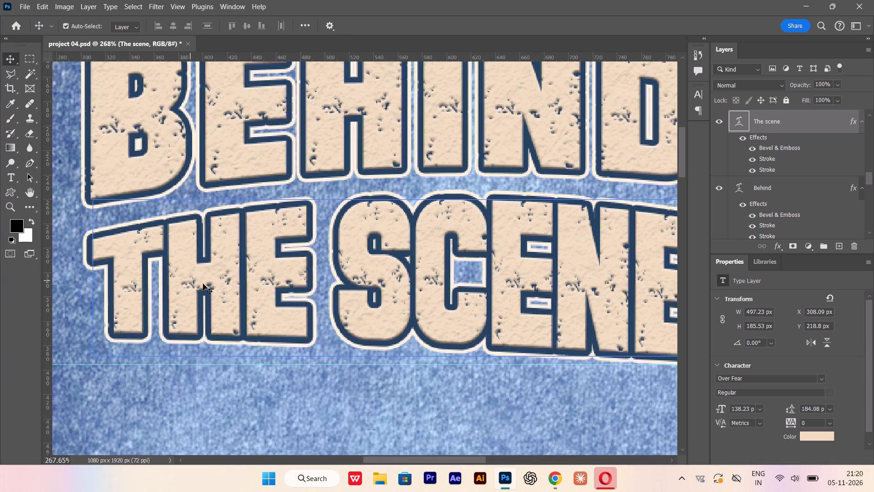
left_click(211, 284)
key("ctrl+j")
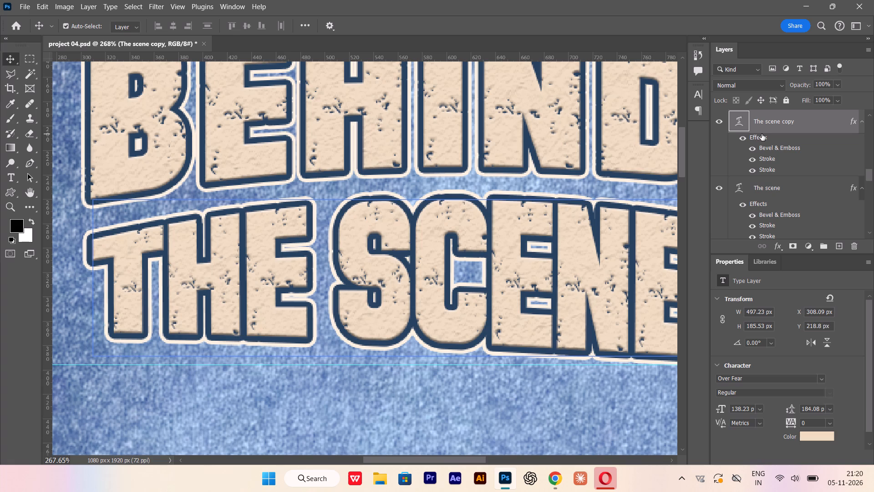
Hide the original THE SCENE text layer beneath its duplicate.
left_click(719, 191)
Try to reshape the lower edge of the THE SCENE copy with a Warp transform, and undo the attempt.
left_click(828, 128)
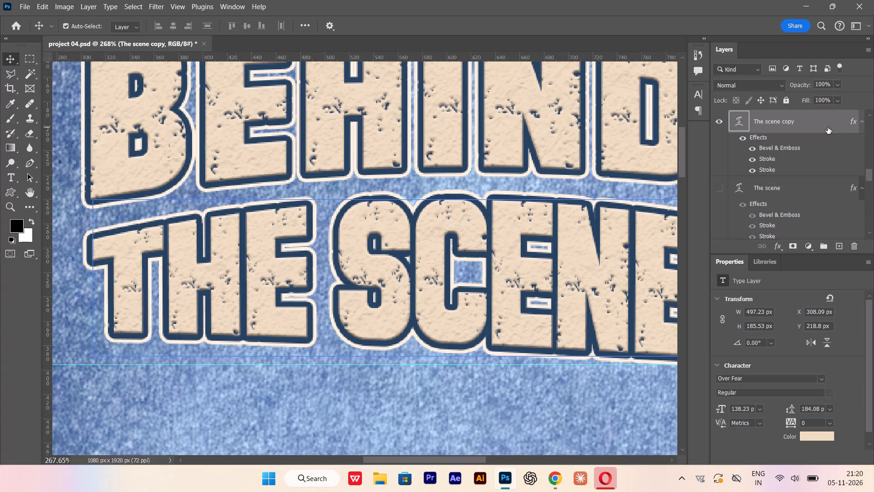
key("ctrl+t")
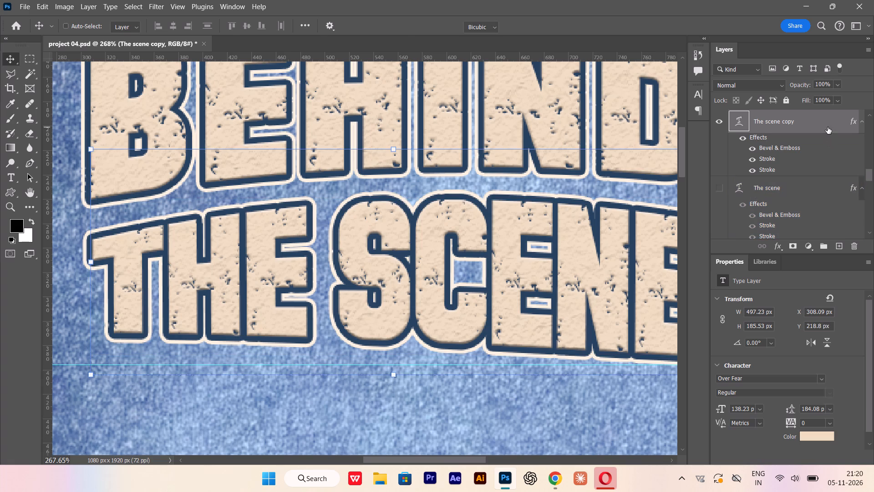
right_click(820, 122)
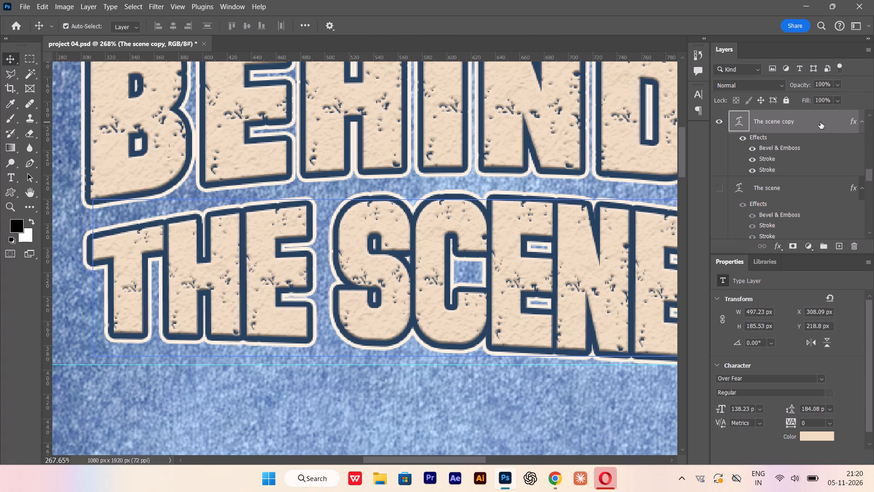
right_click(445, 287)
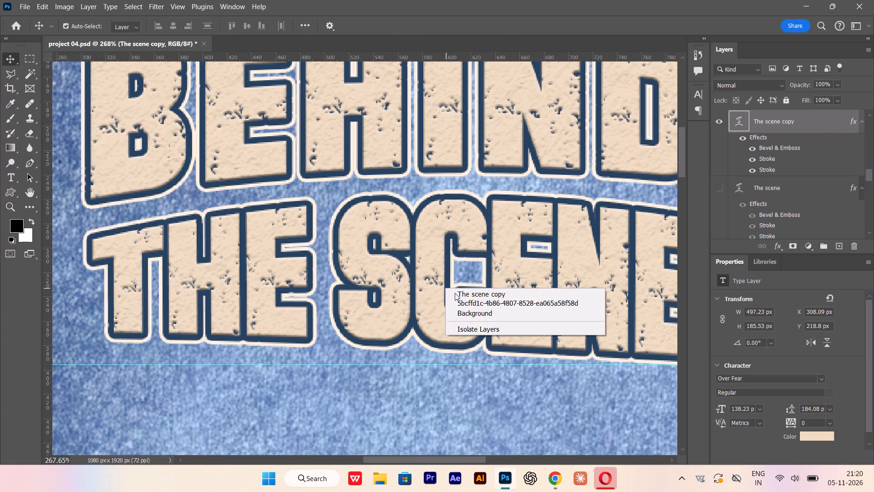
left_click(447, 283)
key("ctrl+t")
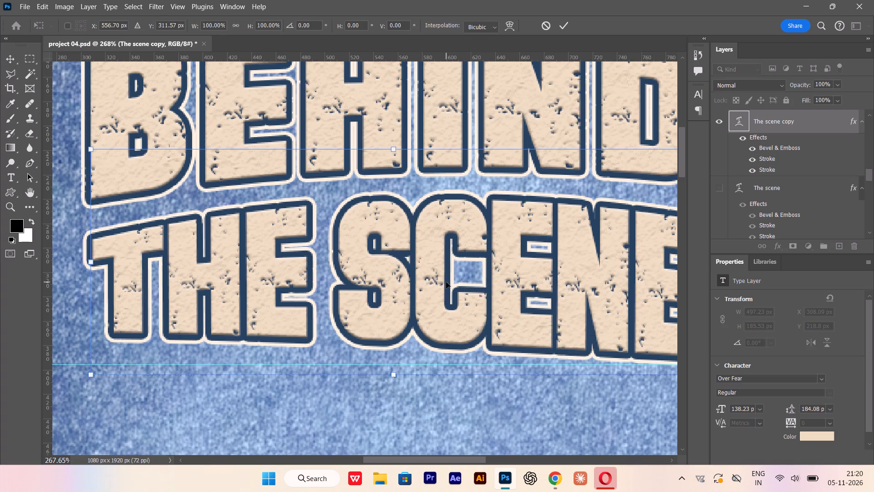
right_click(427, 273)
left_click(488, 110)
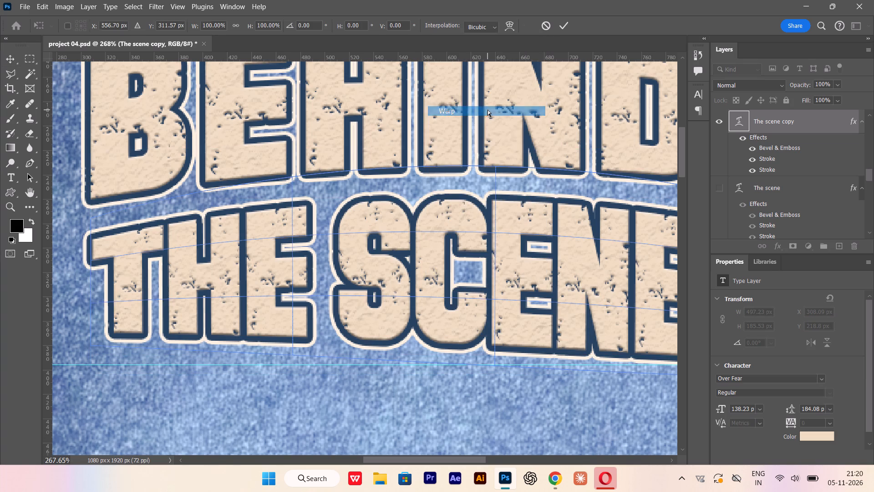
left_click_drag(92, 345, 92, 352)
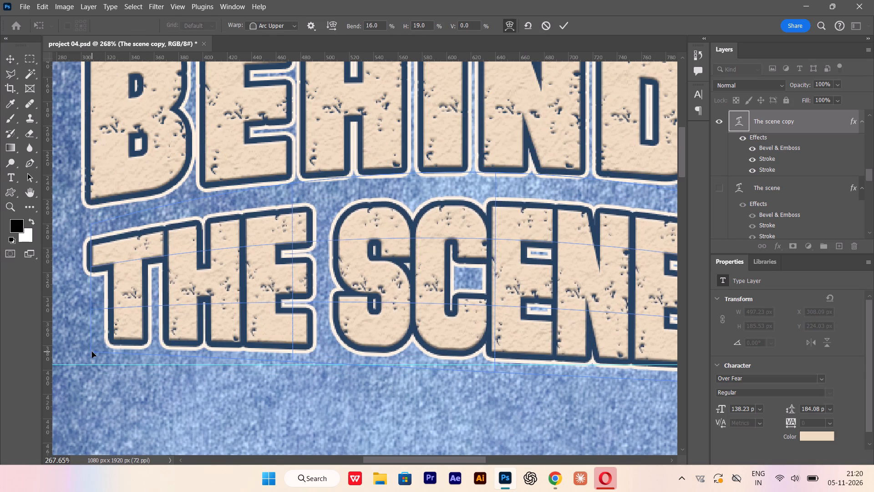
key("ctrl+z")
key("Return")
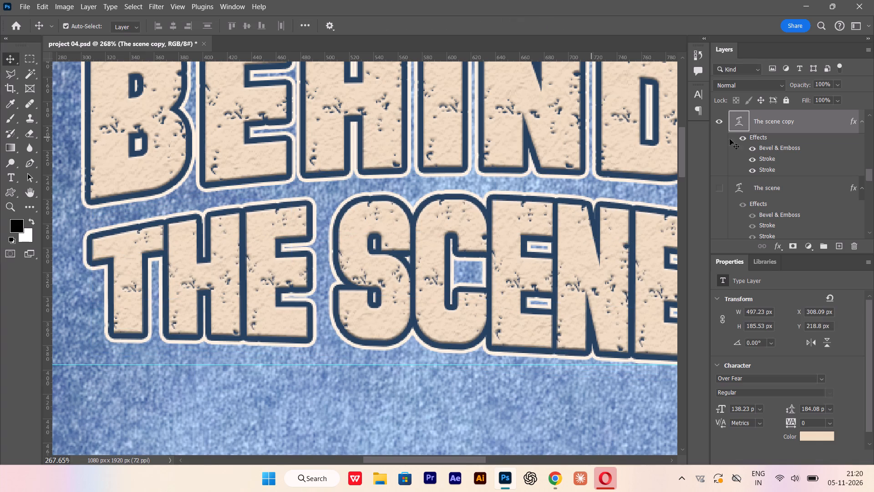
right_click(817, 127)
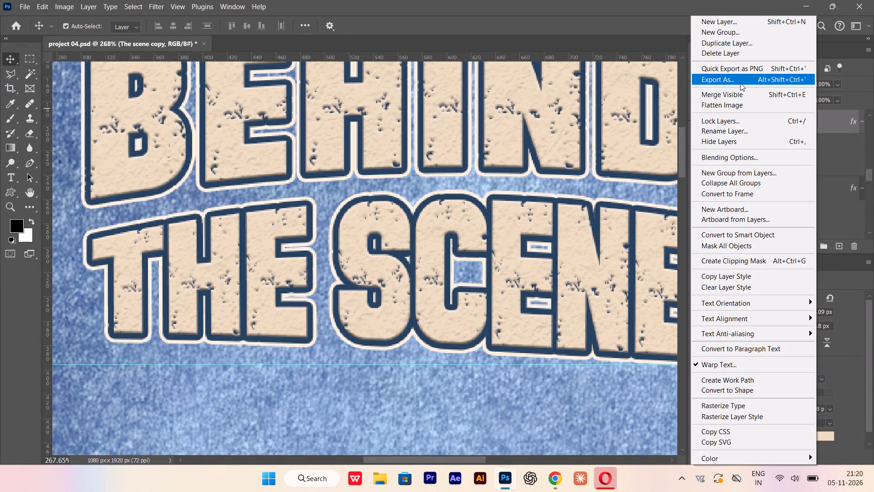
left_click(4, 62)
Change the THE SCENE copy's Arc Upper text warp to a bend of about +15% and a horizontal distortion of 0%.
scroll(367, 168, "down", 4, "alt")
scroll(335, 279, "up", 1, "alt")
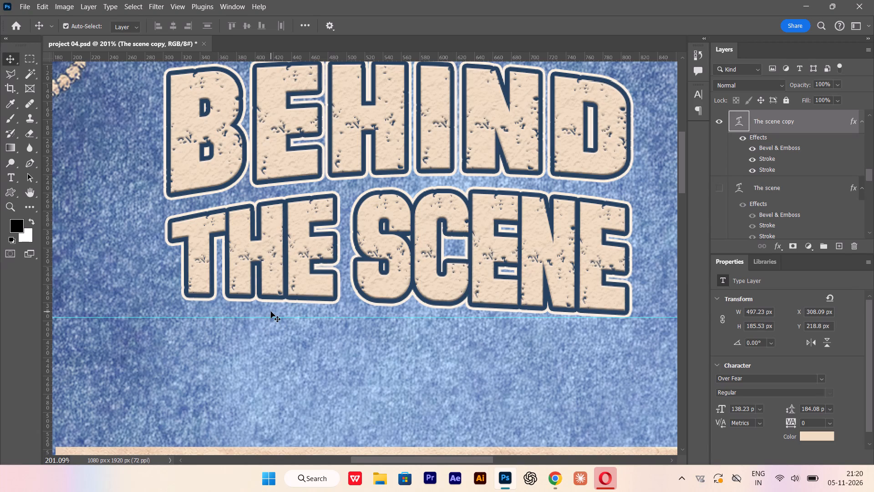
double_click(371, 269)
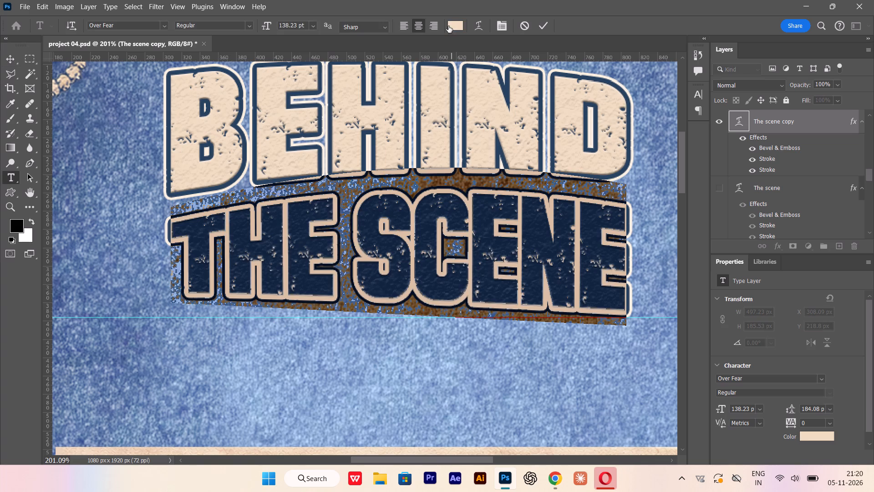
left_click(473, 25)
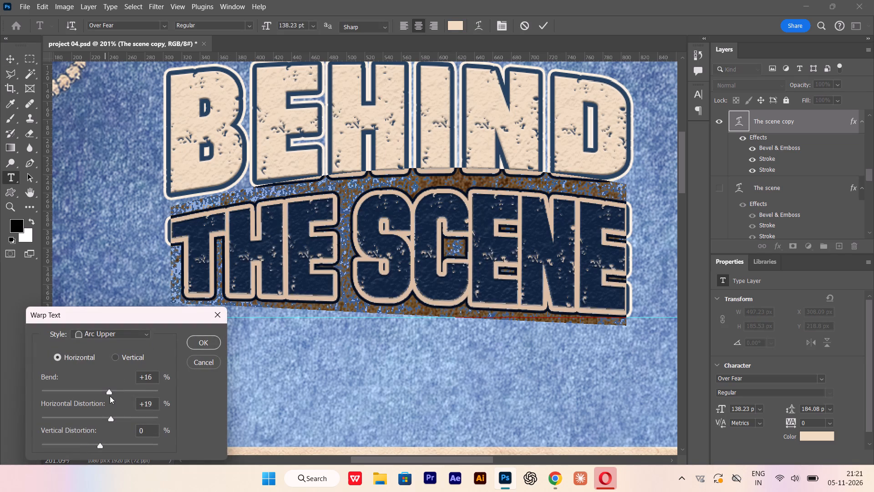
left_click(108, 392)
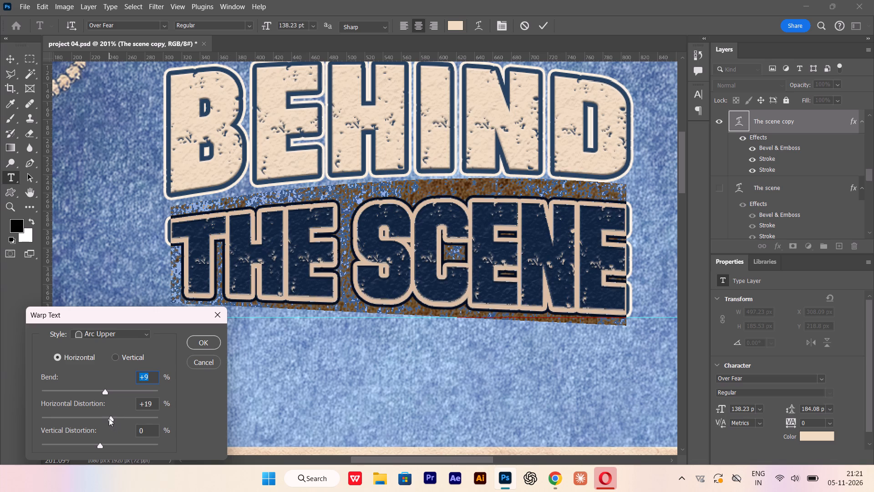
left_click_drag(109, 418, 102, 420)
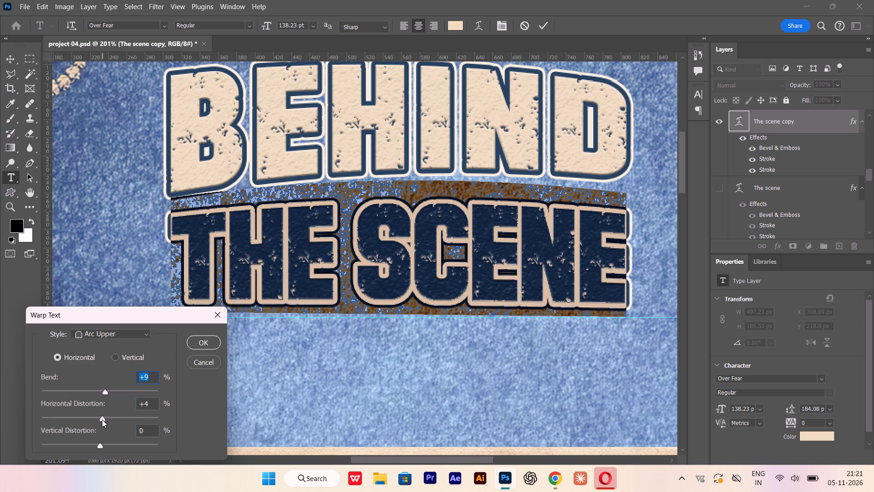
left_click_drag(102, 420, 100, 420)
left_click_drag(104, 393, 109, 396)
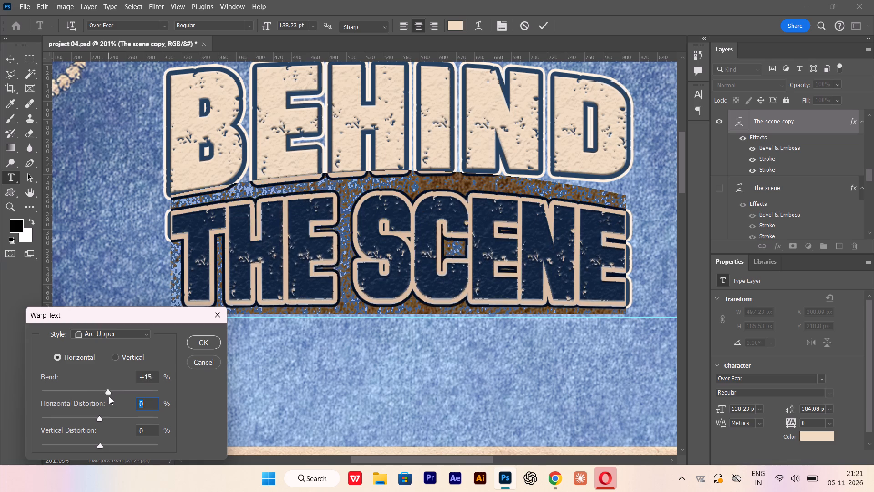
left_click_drag(109, 396, 110, 399)
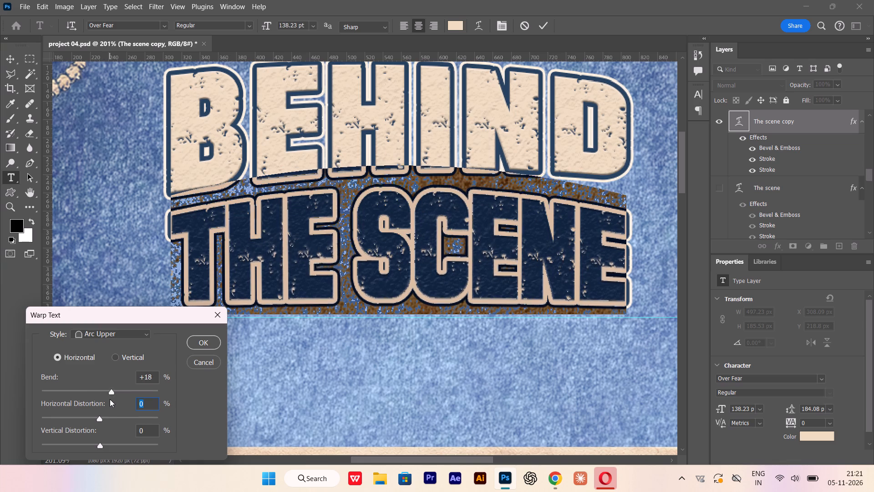
left_click_drag(110, 399, 108, 399)
left_click(208, 328)
left_click(203, 341)
left_click(6, 58)
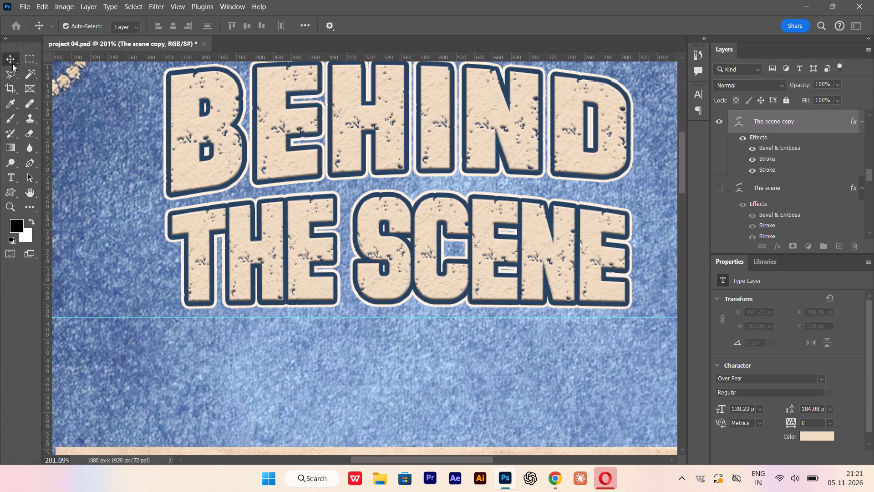
Select BEHIND and the THE SCENE copy together and move them straight down slightly, to about Y 137 px.
left_click(55, 126)
scroll(315, 277, "up", 4)
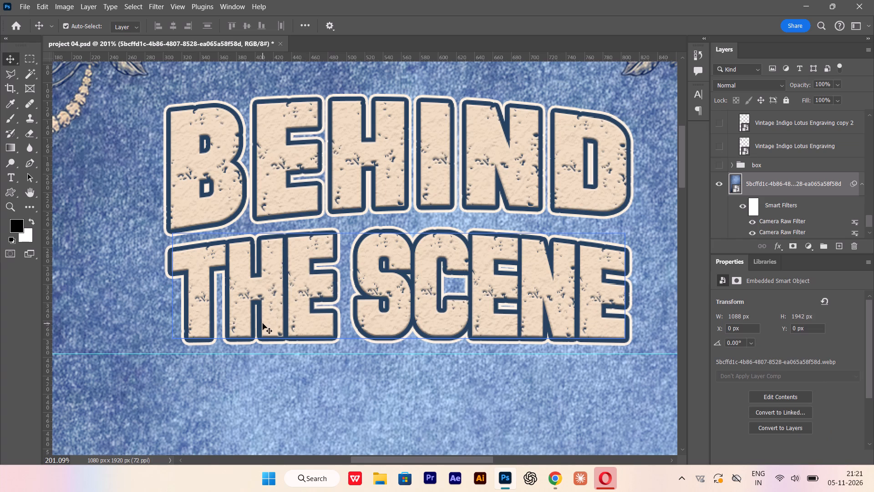
left_click(304, 291)
left_click(312, 208, "shift")
left_click_drag(287, 192, 287, 203)
Scale BEHIND and THE SCENE together to about 105% and centre them on the poster at about X 544 px, Y 293 px.
scroll(287, 213, "down", 5, "alt")
scroll(440, 292, "down", 3)
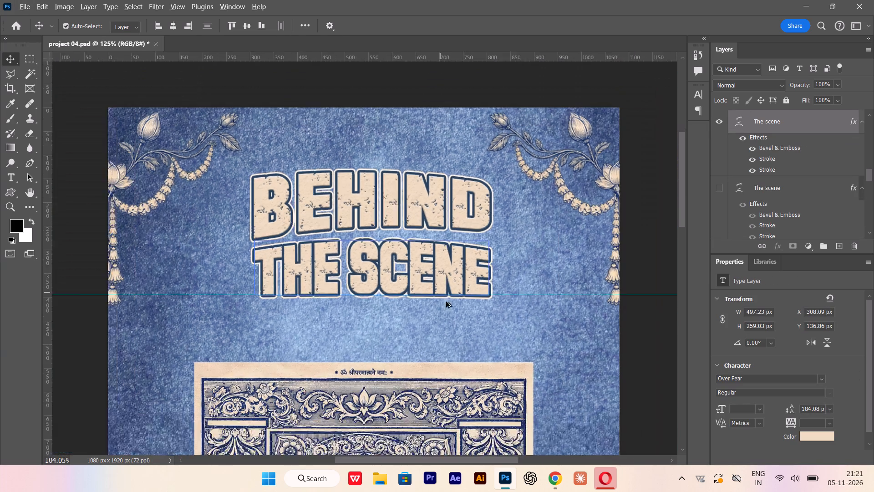
scroll(446, 302, "down", 10)
scroll(439, 218, "up", 4, "alt")
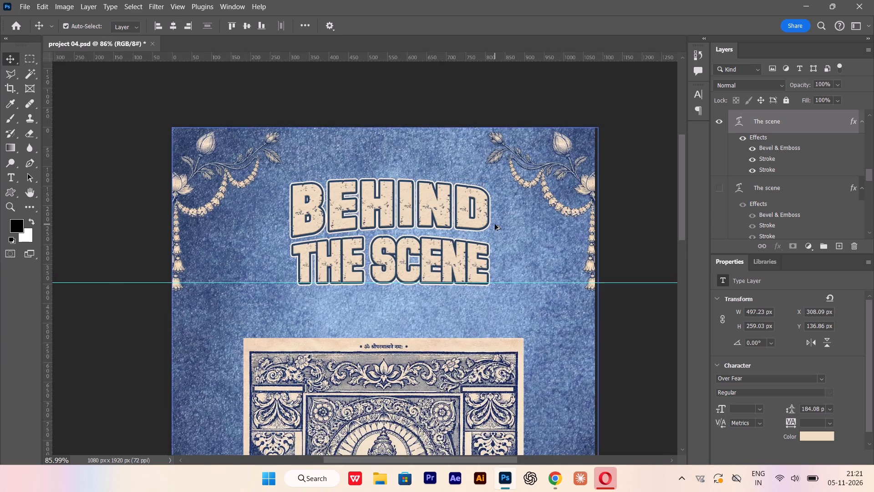
scroll(495, 224, "up", 2, "alt")
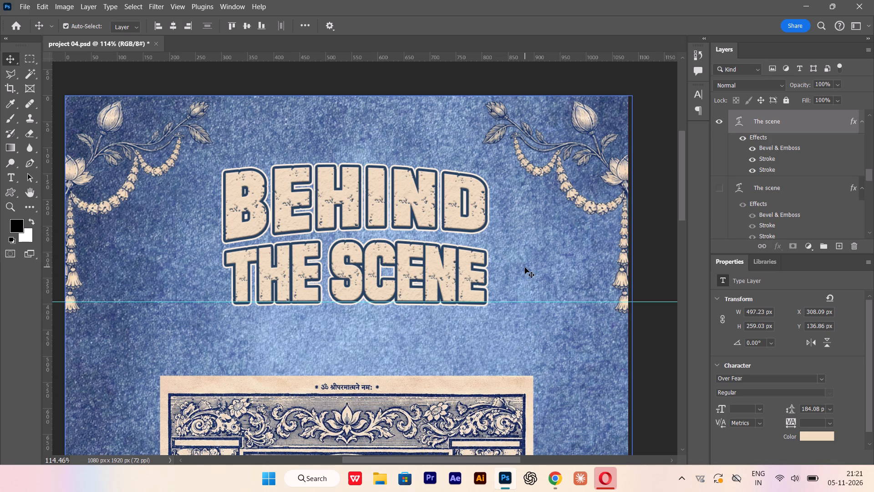
key("ctrl+t")
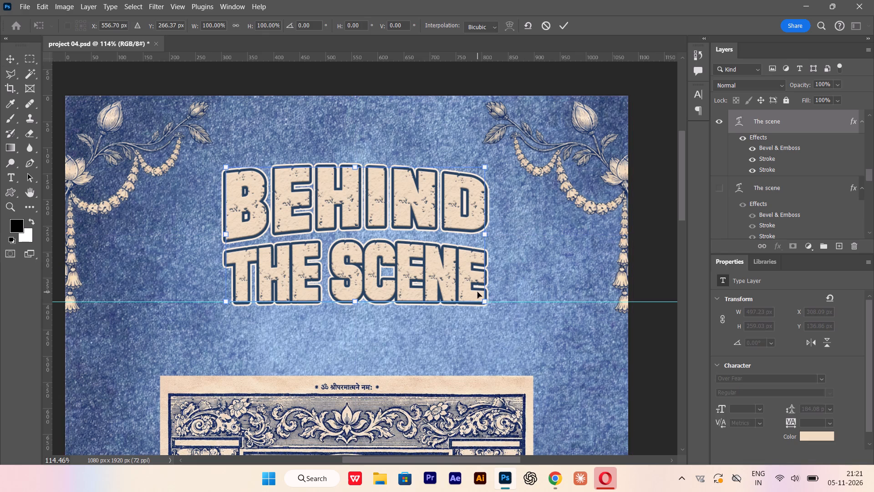
left_click_drag(486, 306, 499, 319, "alt+shift")
scroll(356, 266, "up", 1, "alt")
left_click_drag(345, 260, 343, 265)
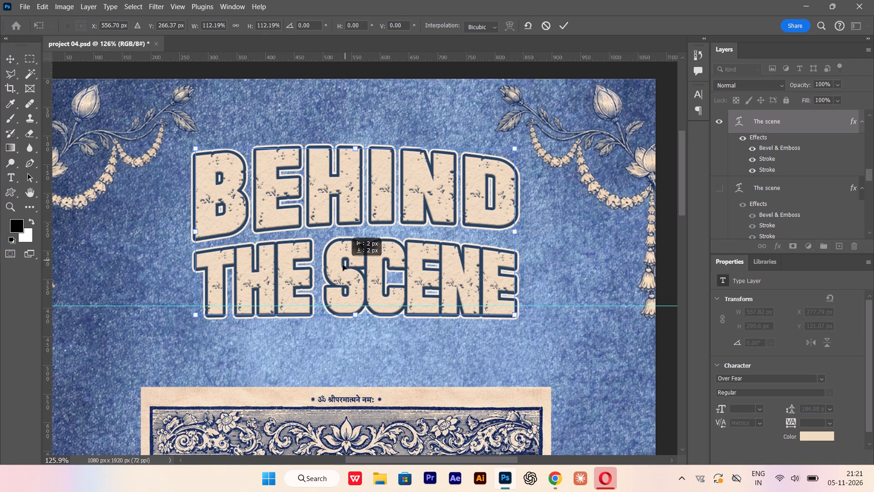
left_click_drag(343, 265, 341, 274)
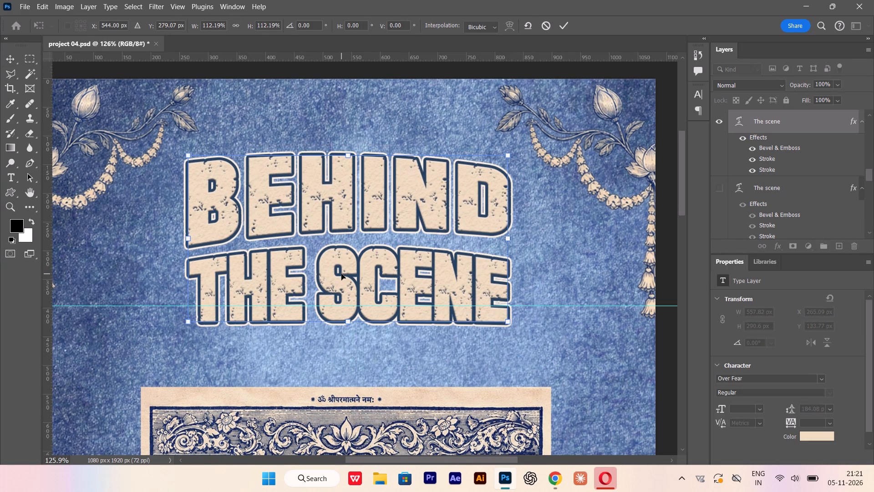
left_click_drag(339, 260, 340, 268)
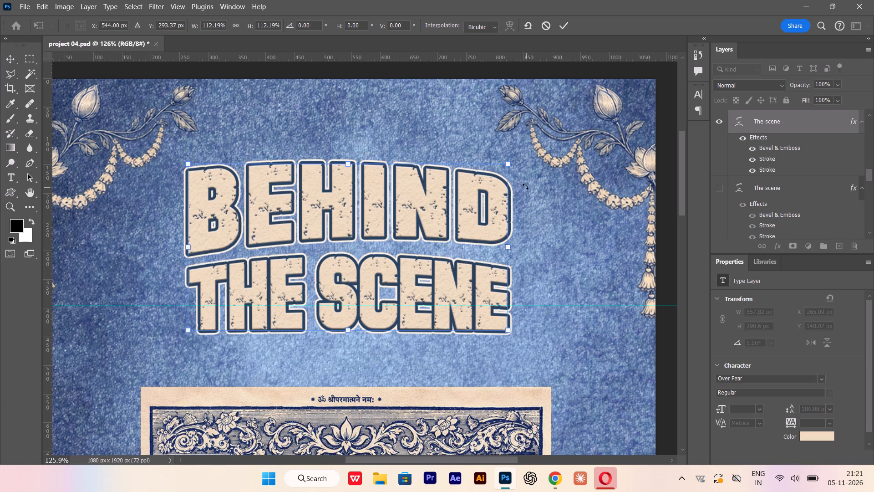
left_click_drag(506, 164, 498, 174, "shift")
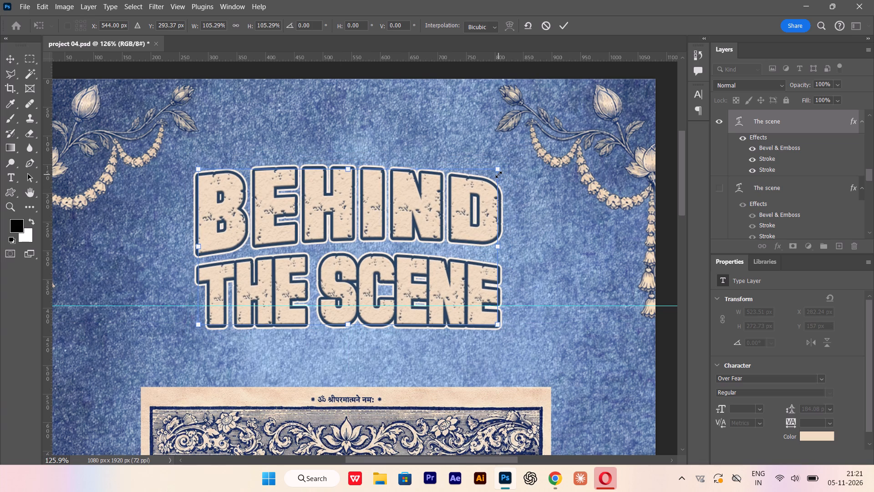
key("Return")
Remove the horizontal guide that crosses the title.
scroll(408, 197, "down", 9, "alt")
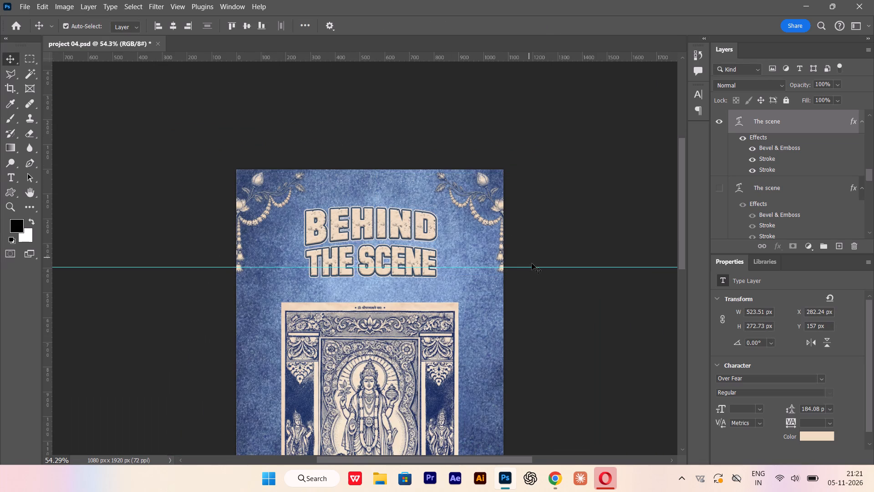
left_click_drag(534, 268, 525, 57)
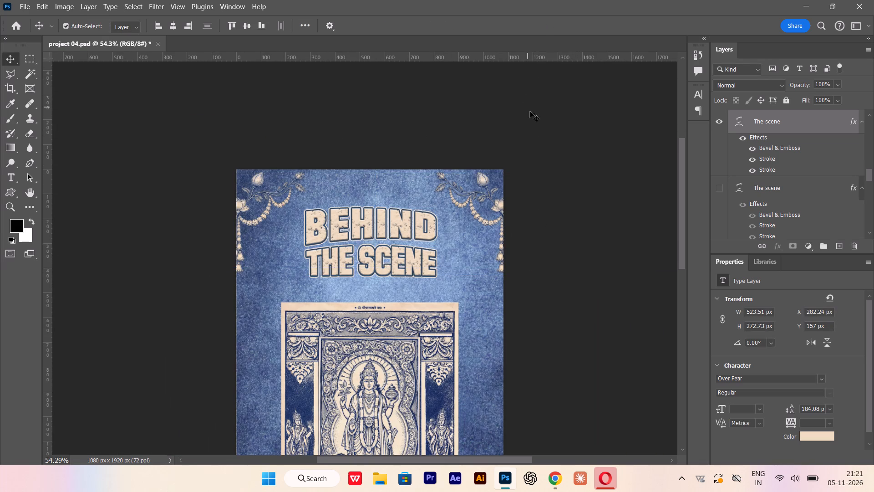
Check the finished poster layout in full-screen view and return to the standard view.
type("fff")
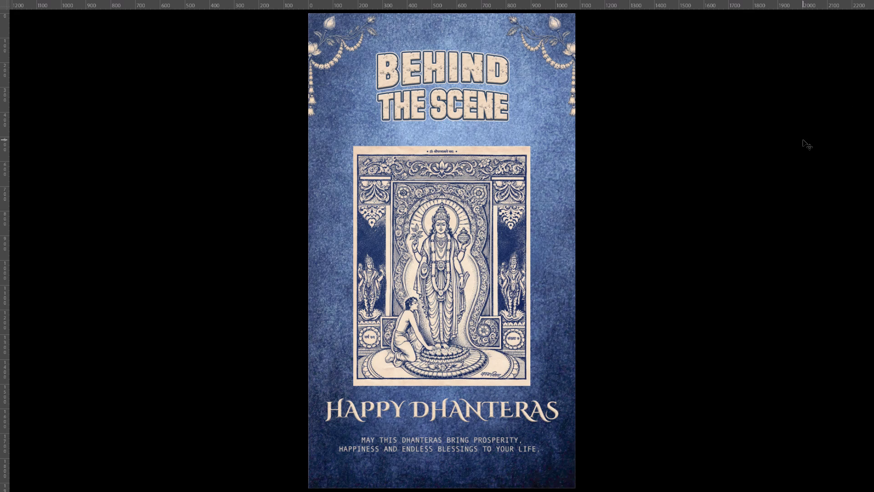
key("Return")
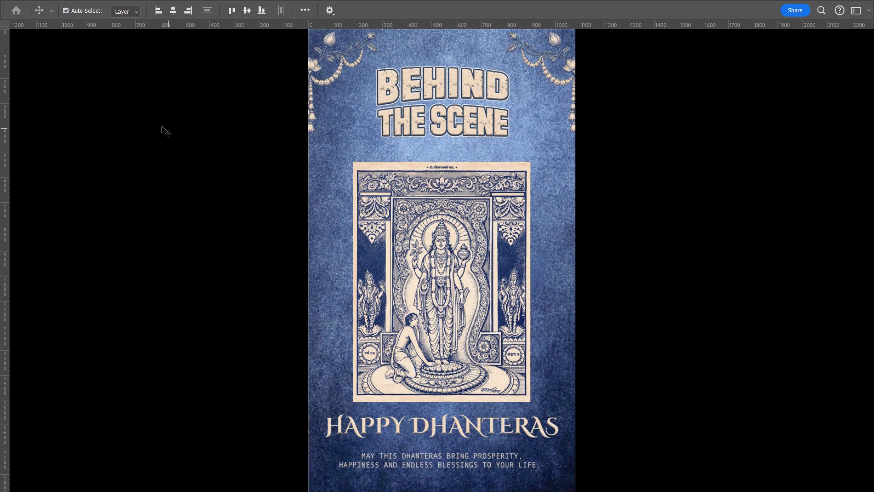
key("f")
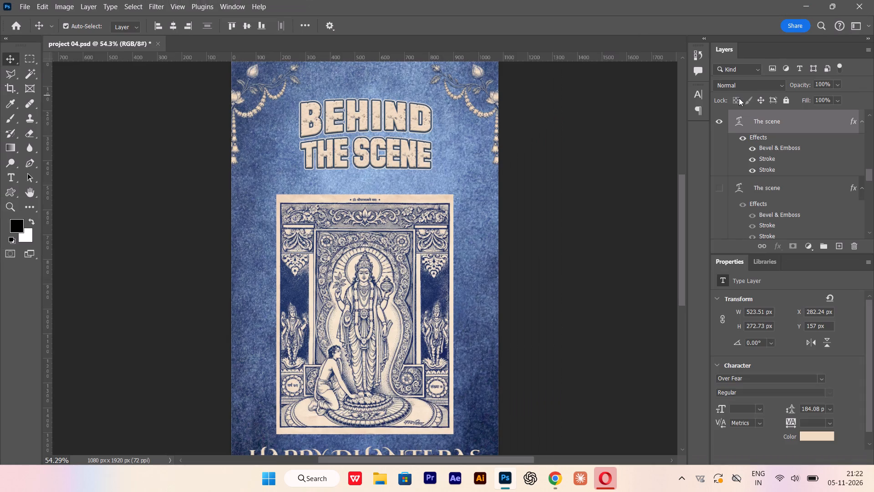
Save the poster document project 04.psd.
key("ctrl+s")
Export the poster as a 1080 x 1920 px JPG named project 04 in the JPG folder, replacing the existing file.
key("ctrl+alt+shift+w")
left_click(756, 440)
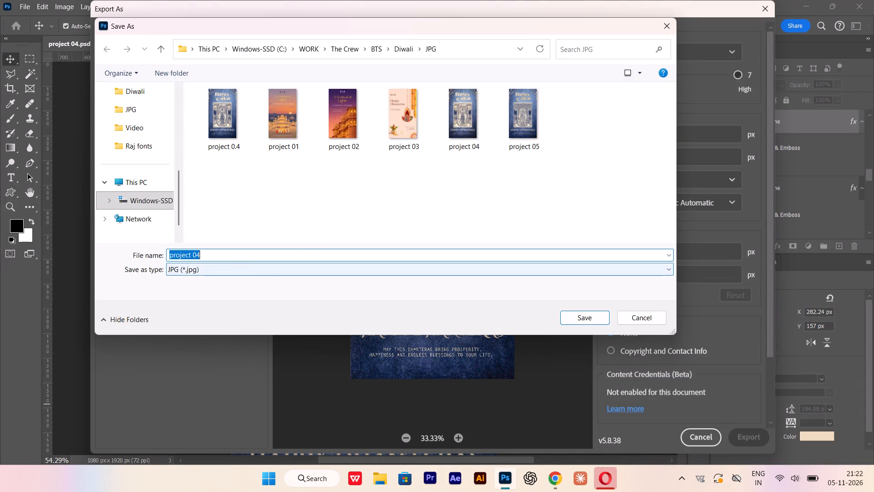
left_click(472, 146)
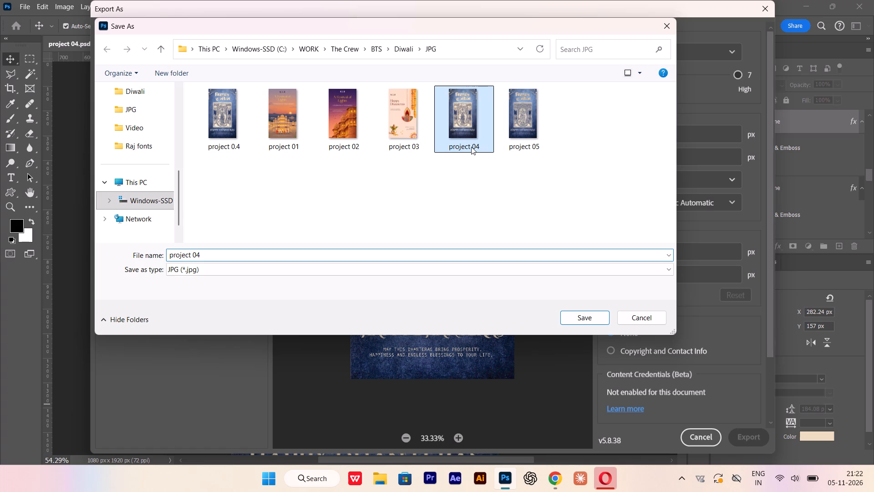
left_click(600, 312)
left_click(470, 239)
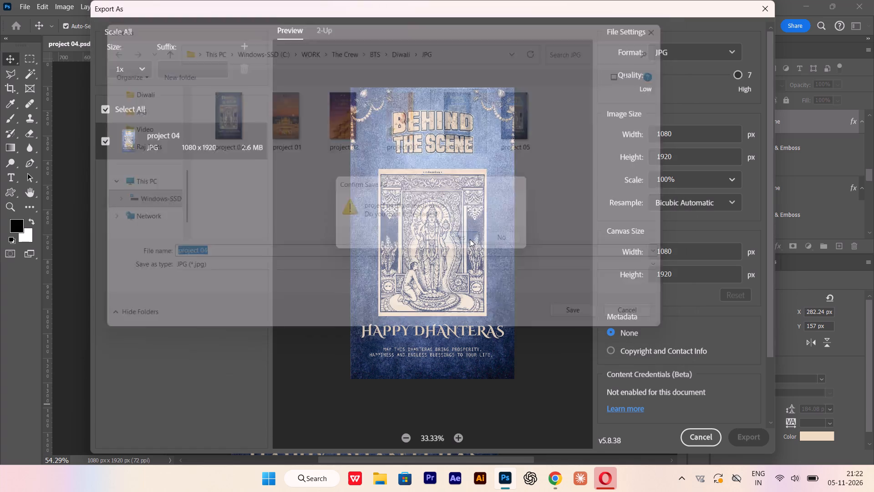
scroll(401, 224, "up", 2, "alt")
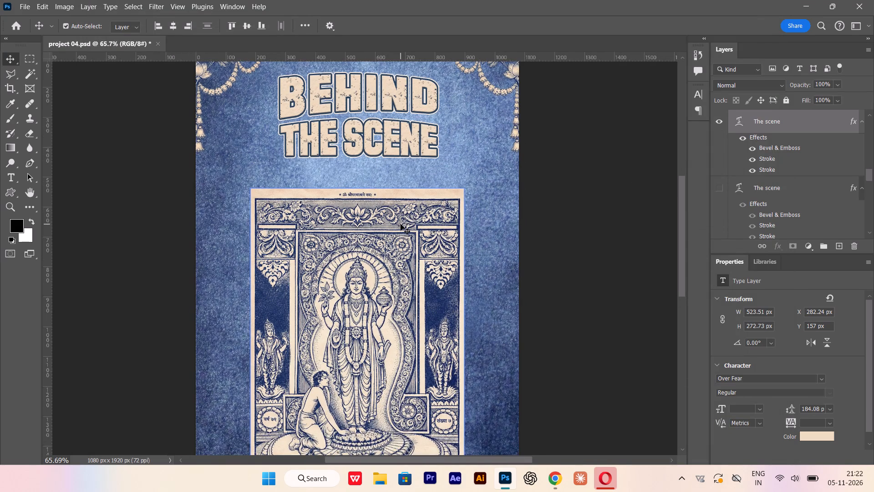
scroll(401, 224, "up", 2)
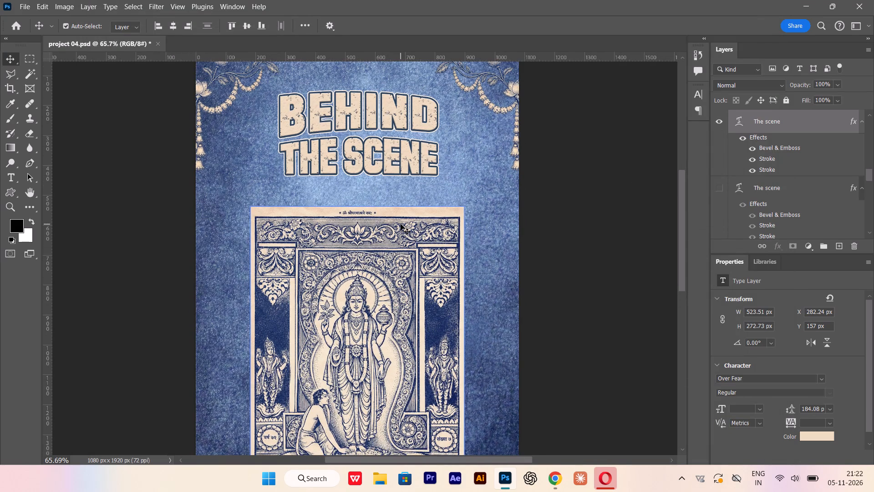
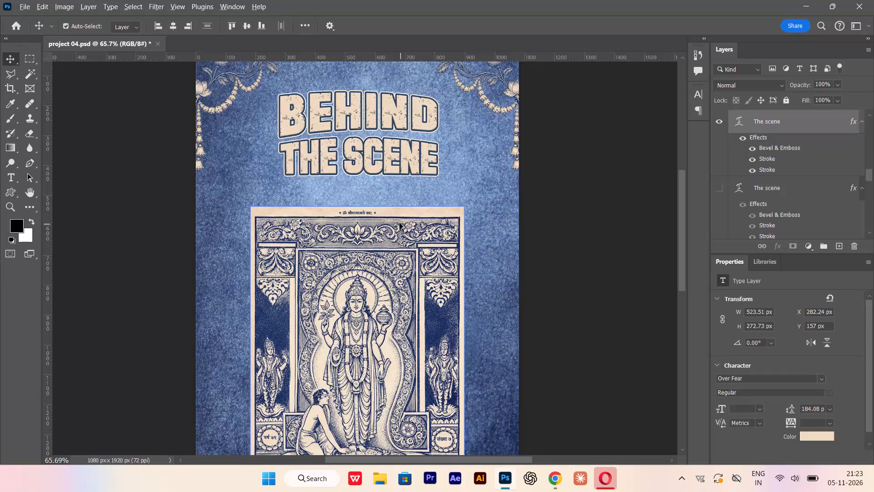
Examine the "Behind The Scene" title and its spacing above the framed artwork.
scroll(402, 223, "down", 3)
scroll(315, 92, "down", 4)
scroll(416, 204, "up", 9)
scroll(417, 204, "down", 4, "alt")
scroll(399, 215, "up", 3)
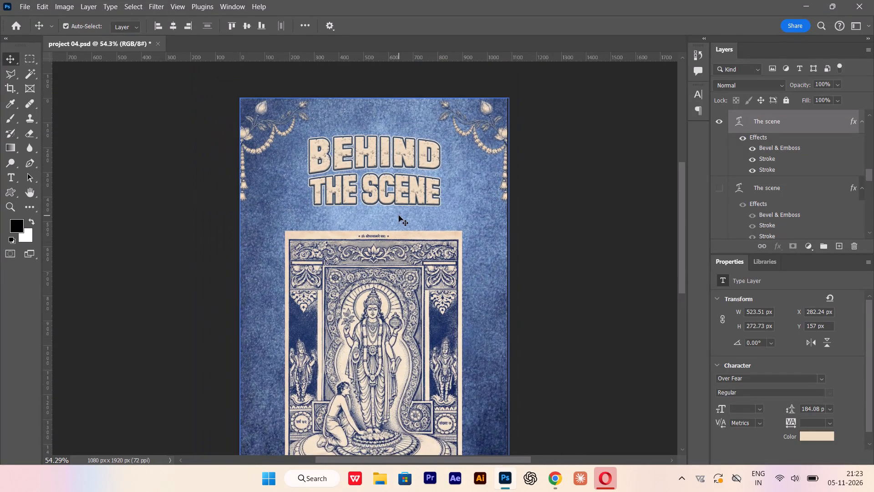
scroll(399, 215, "up", 2)
scroll(399, 215, "down", 2)
scroll(400, 216, "up", 1, "alt")
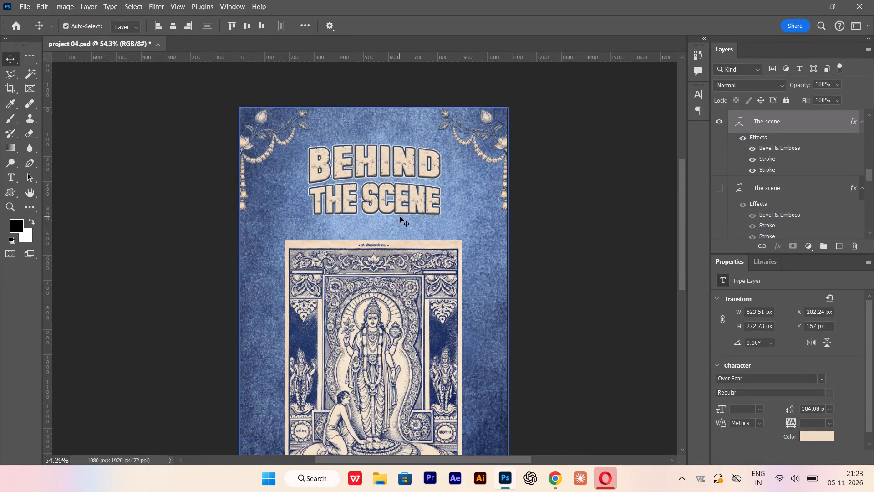
scroll(400, 216, "up", 1, "alt")
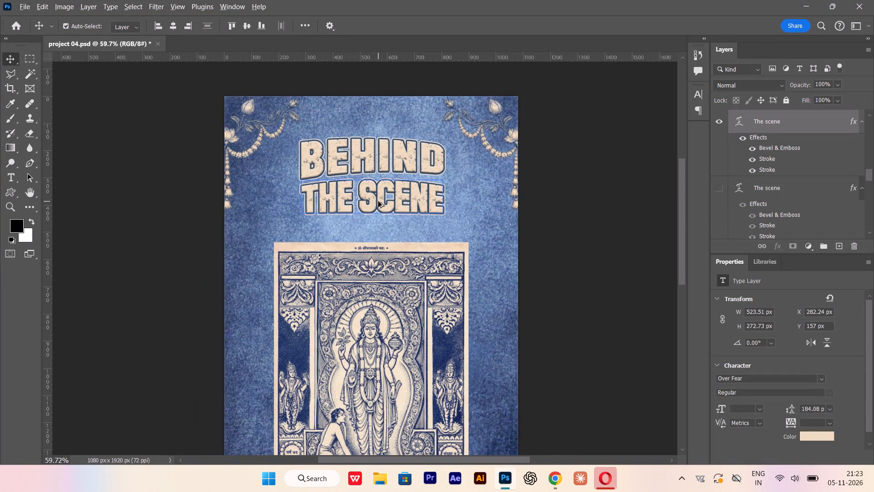
scroll(378, 201, "up", 1, "alt")
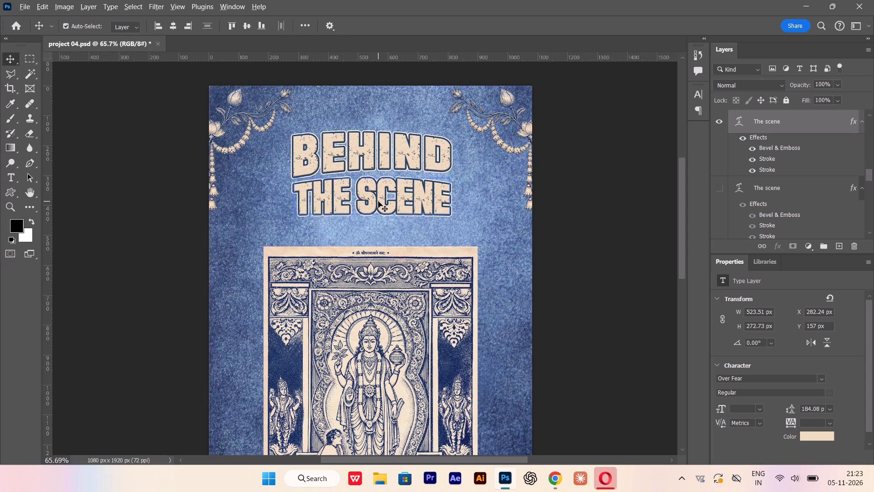
scroll(364, 180, "up", 2, "alt")
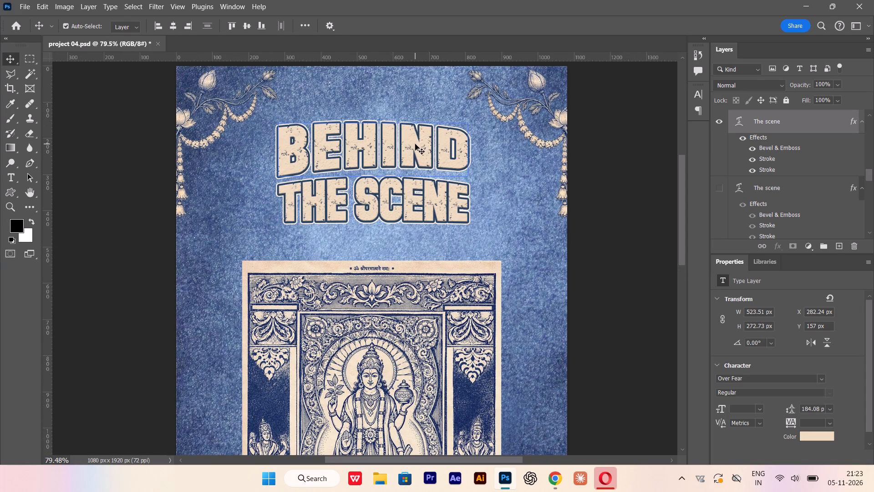
Flatten the warp on the "Behind" title text by setting its bend and horizontal distortion to 0%.
left_click(414, 147)
scroll(391, 146, "up", 2, "alt")
double_click(388, 148)
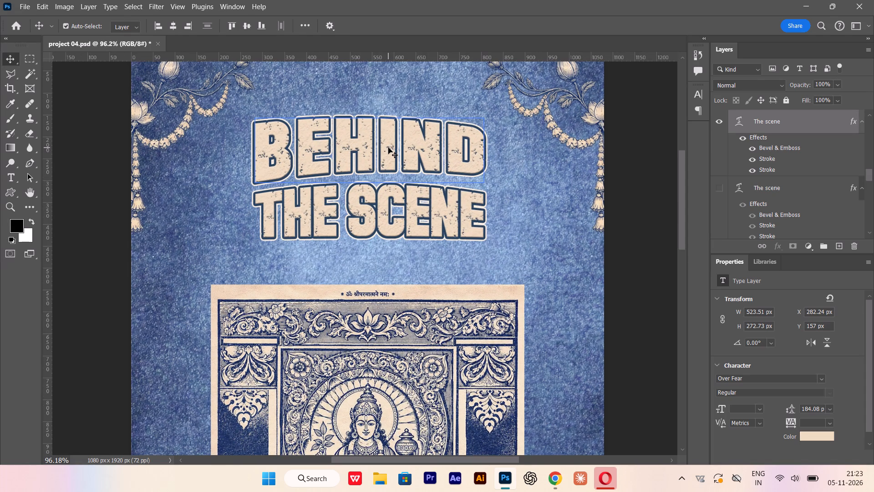
double_click(390, 150)
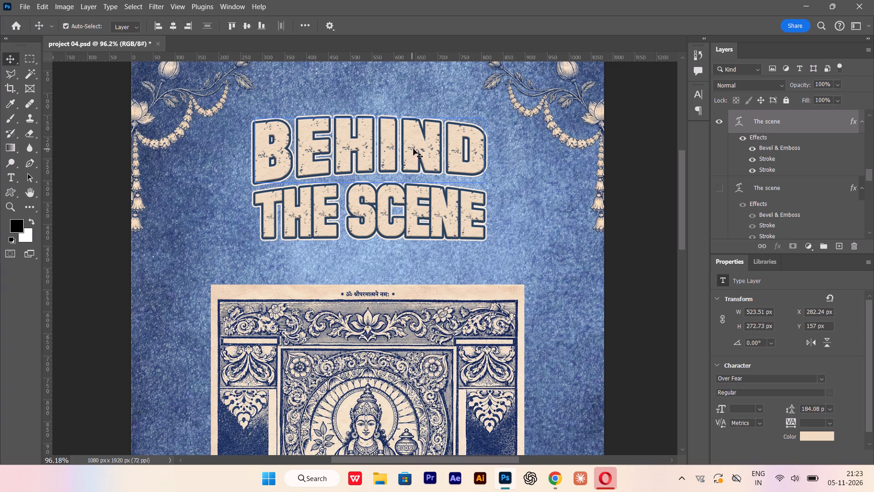
left_click(624, 205)
double_click(436, 153)
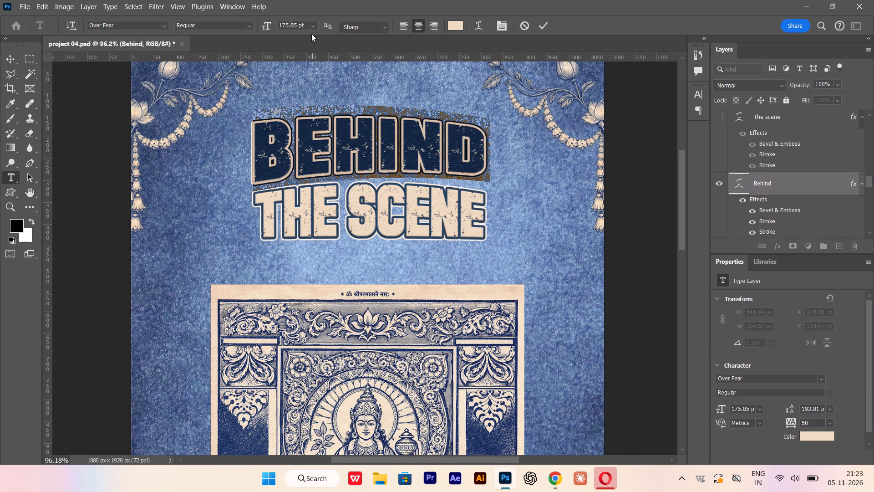
left_click(315, 27)
left_click(315, 26)
left_click(482, 25)
left_click_drag(154, 378, 129, 374)
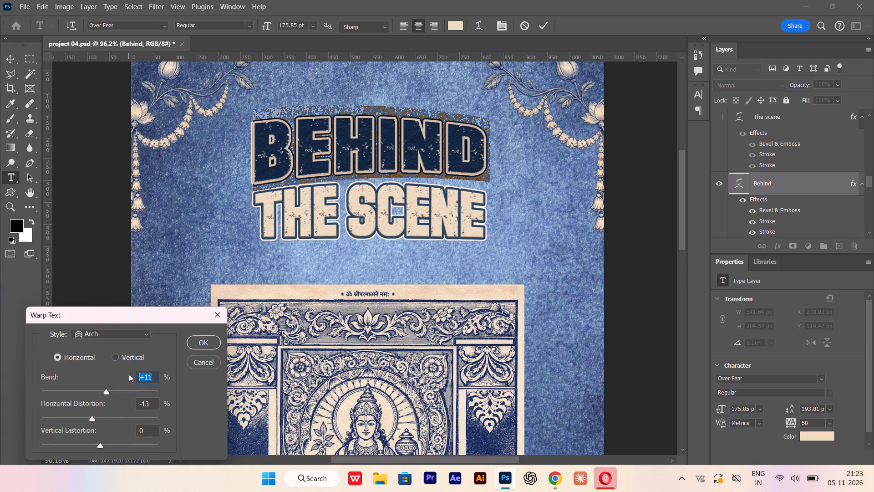
key("0")
left_click_drag(154, 403, 127, 403)
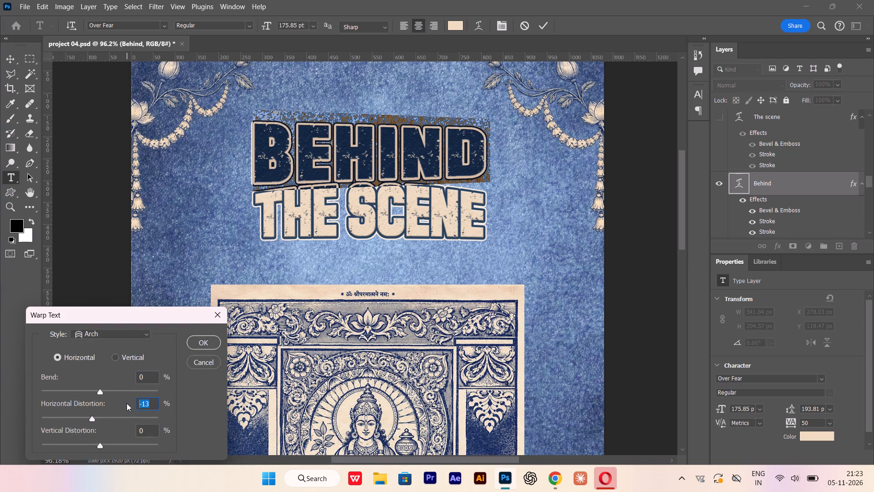
left_click_drag(127, 403, 127, 403)
key("0")
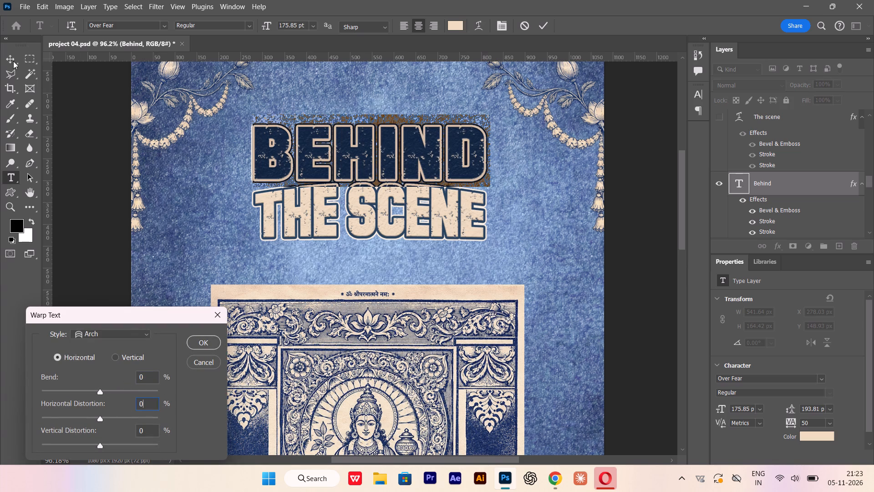
left_click(13, 61)
left_click(205, 348)
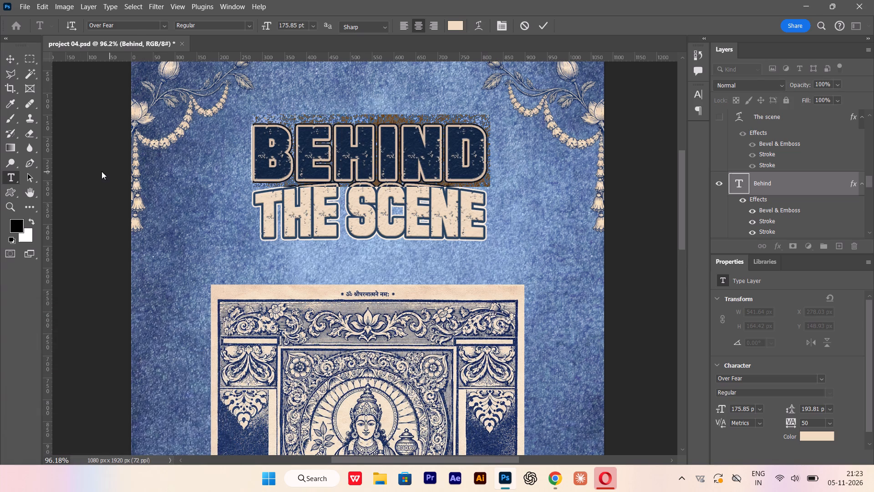
left_click(102, 171)
Flatten the Arc Upper warp on the "The Scene" title text by setting its bend to 0%.
double_click(328, 220)
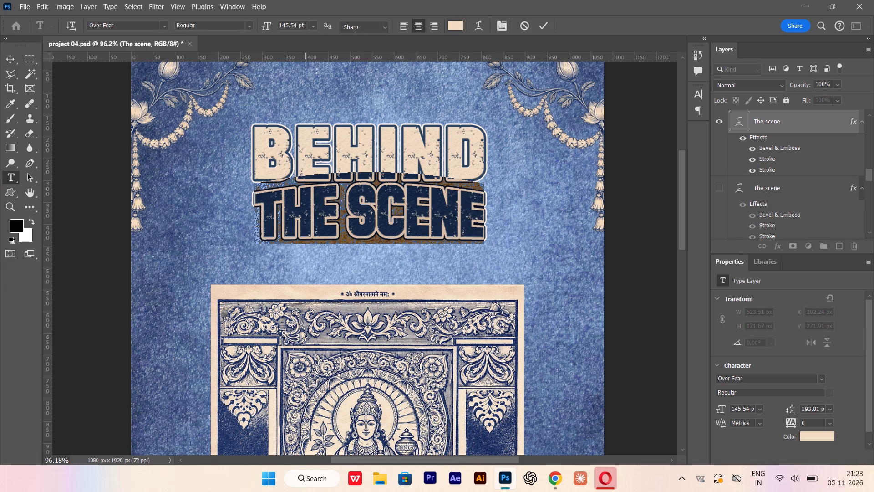
left_click_drag(305, 26, 255, 35)
key("0")
key("ctrl+z")
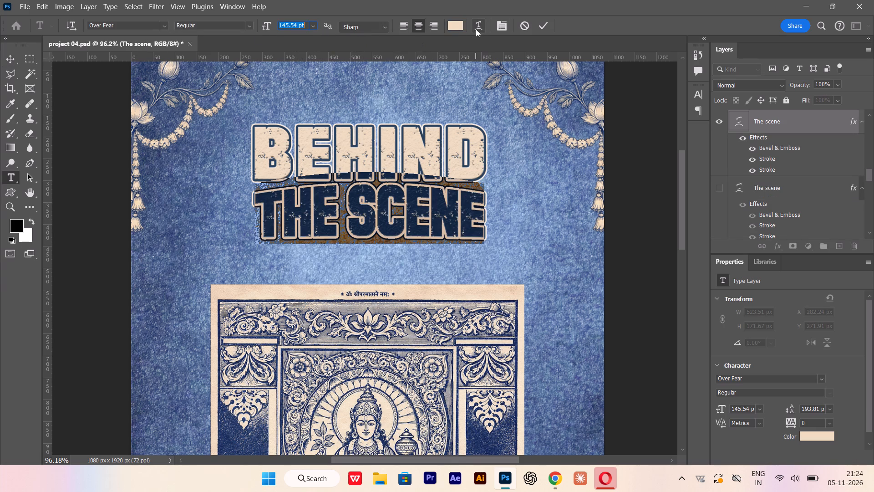
left_click(476, 29)
left_click_drag(152, 376, 131, 377)
key("0")
left_click(9, 58)
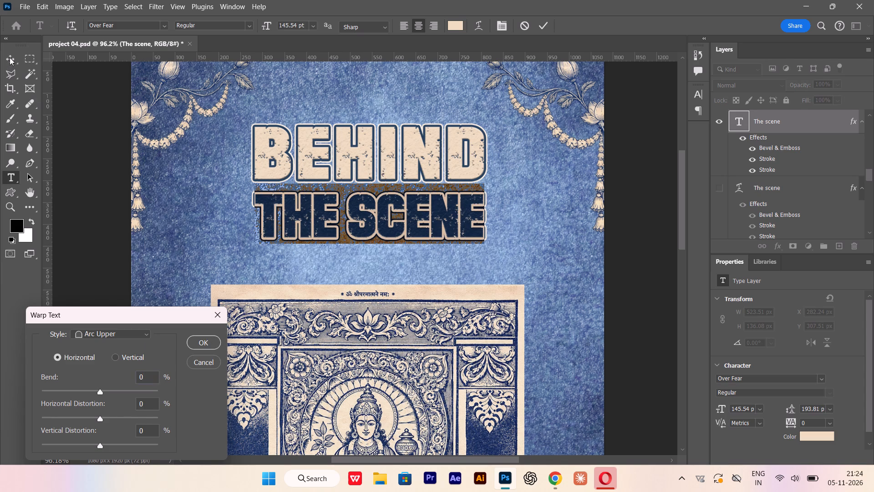
left_click(198, 343)
left_click(109, 200)
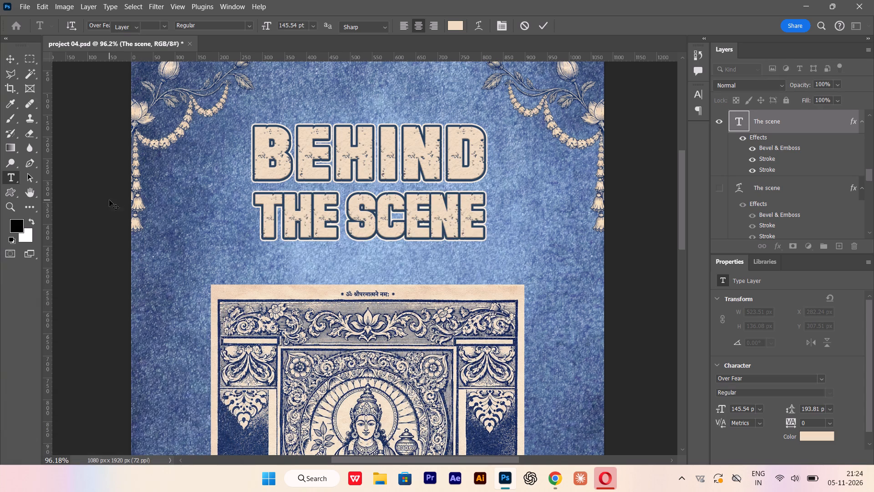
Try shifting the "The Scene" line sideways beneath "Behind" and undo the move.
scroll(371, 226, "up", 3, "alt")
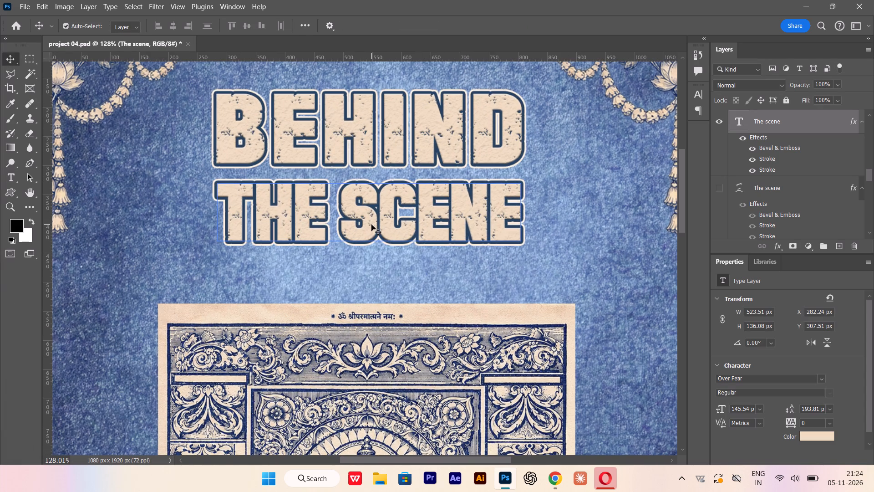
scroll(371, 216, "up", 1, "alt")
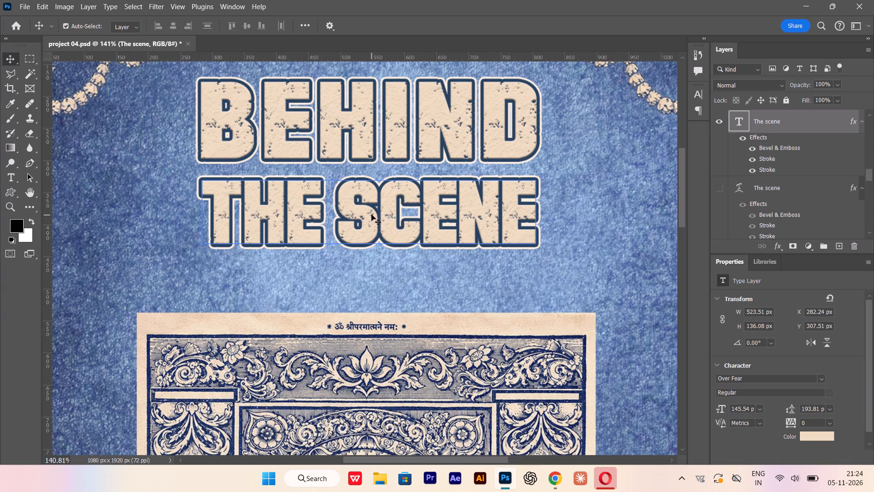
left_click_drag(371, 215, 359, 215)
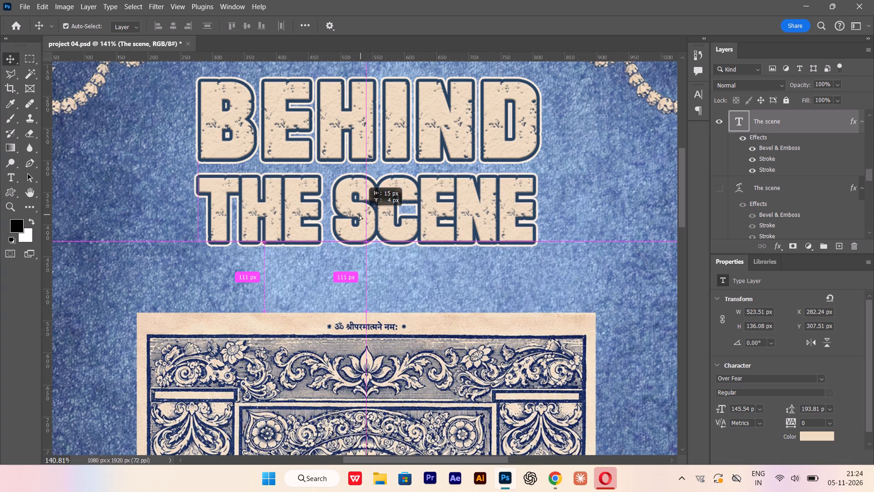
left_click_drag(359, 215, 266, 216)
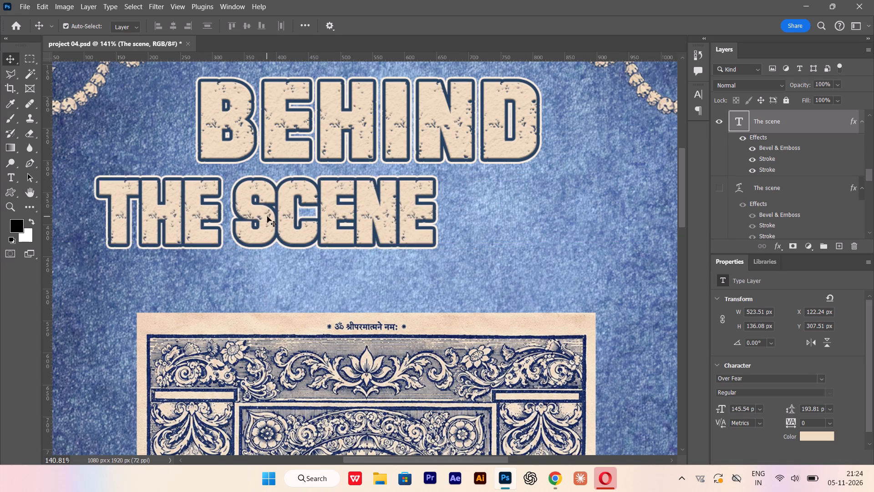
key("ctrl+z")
Change the font of both title lines, "Behind" and "The Scene", to Britannic Bold.
left_click(391, 224)
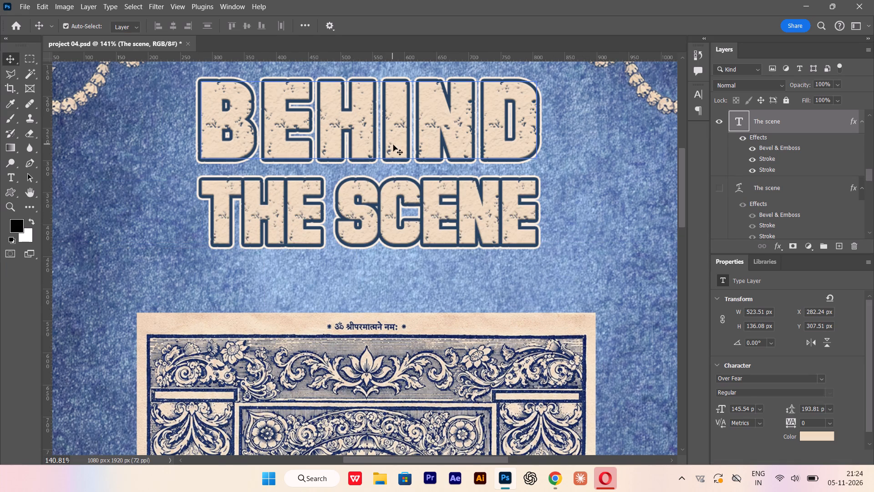
left_click(393, 145, "shift")
left_click(824, 379)
scroll(761, 260, "down", 5)
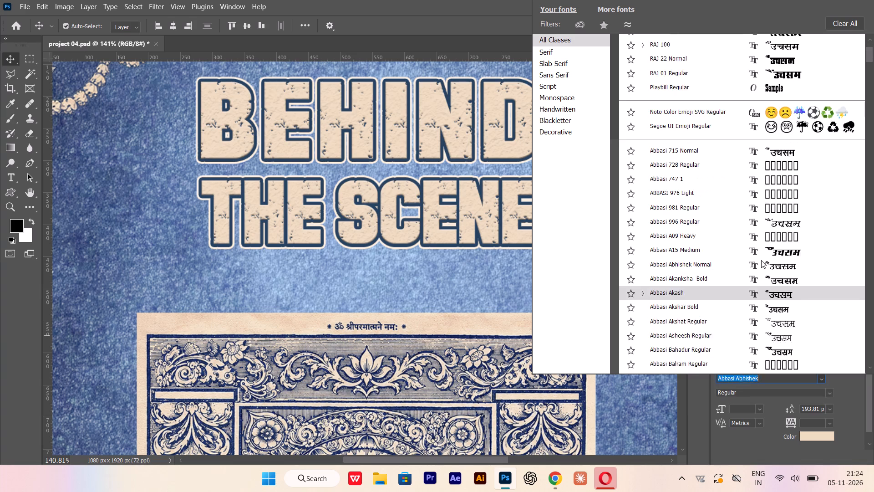
scroll(761, 260, "down", 20)
scroll(761, 260, "down", 16)
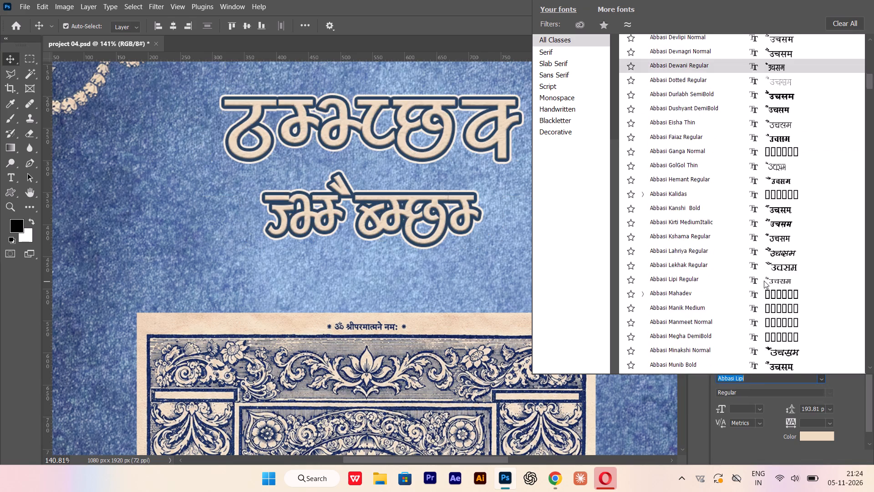
scroll(764, 281, "down", 18)
scroll(766, 276, "down", 9)
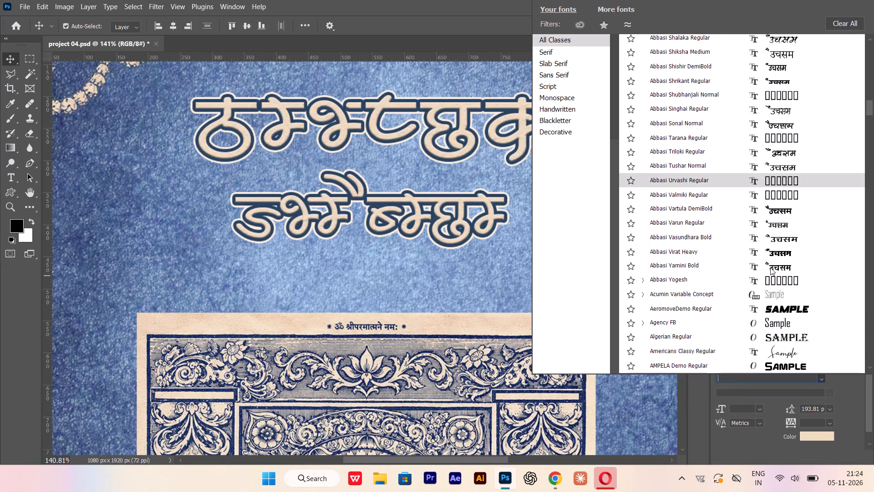
scroll(761, 274, "down", 3)
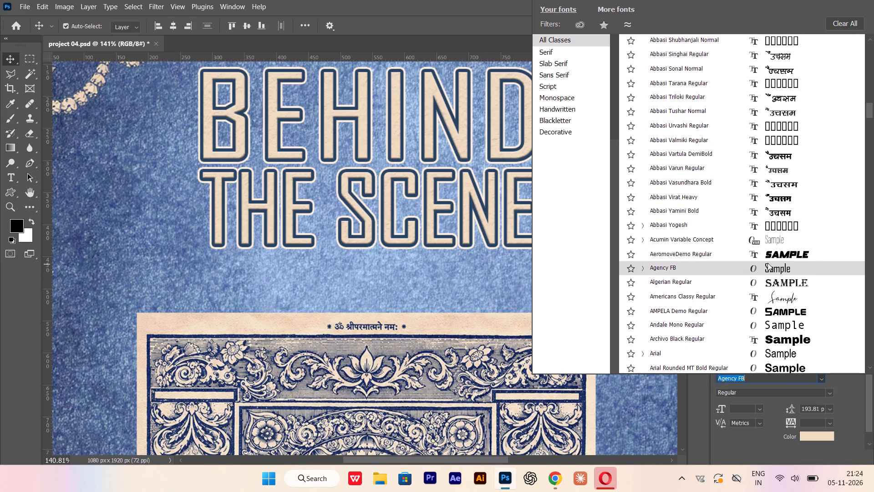
scroll(767, 263, "down", 6)
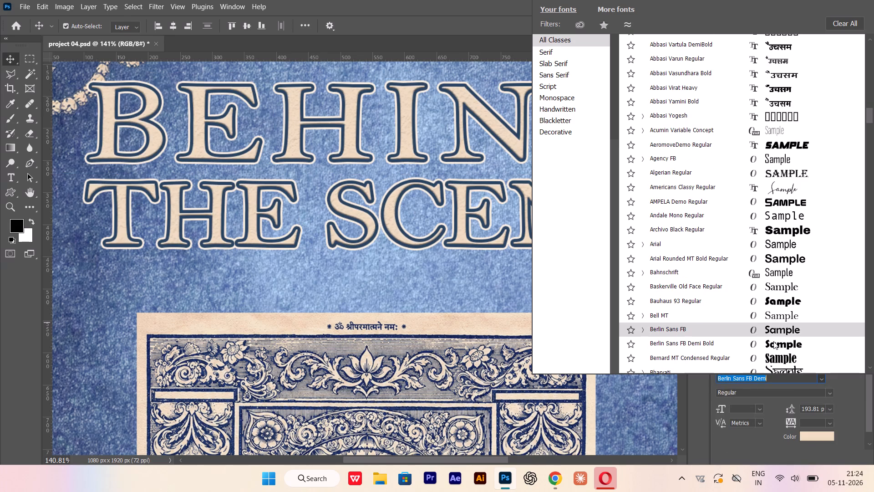
scroll(773, 341, "down", 2)
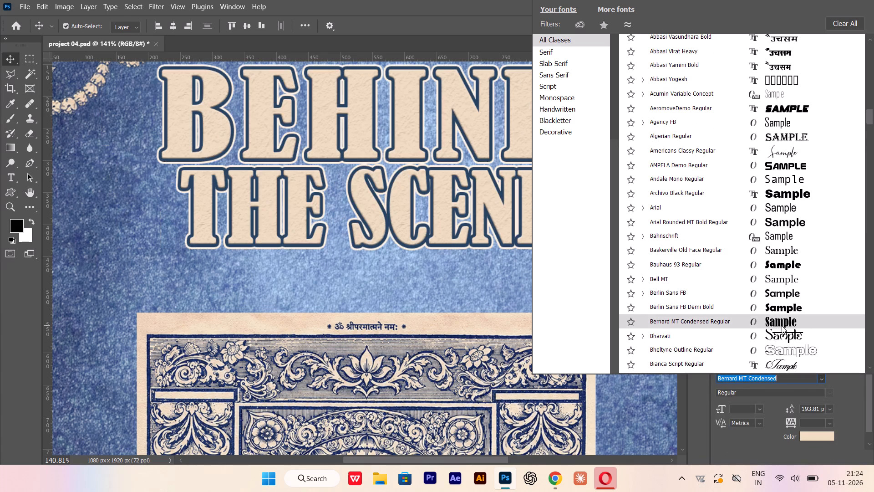
scroll(782, 326, "down", 9)
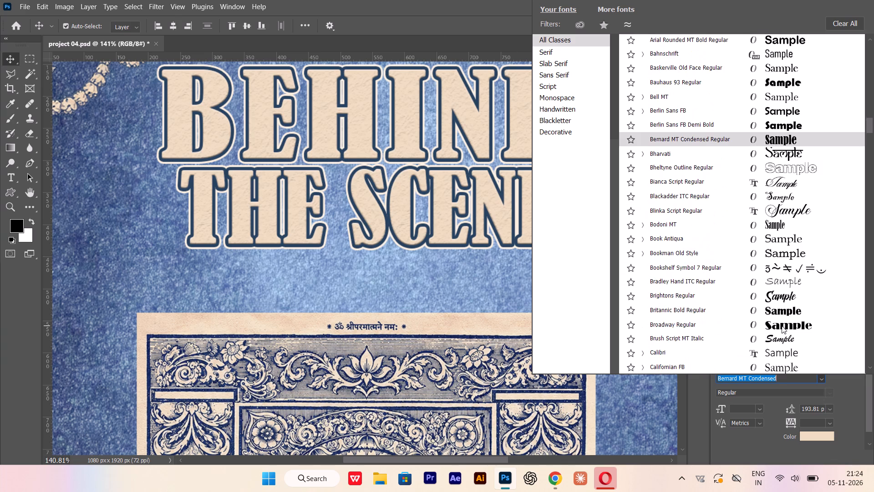
scroll(782, 326, "down", 3)
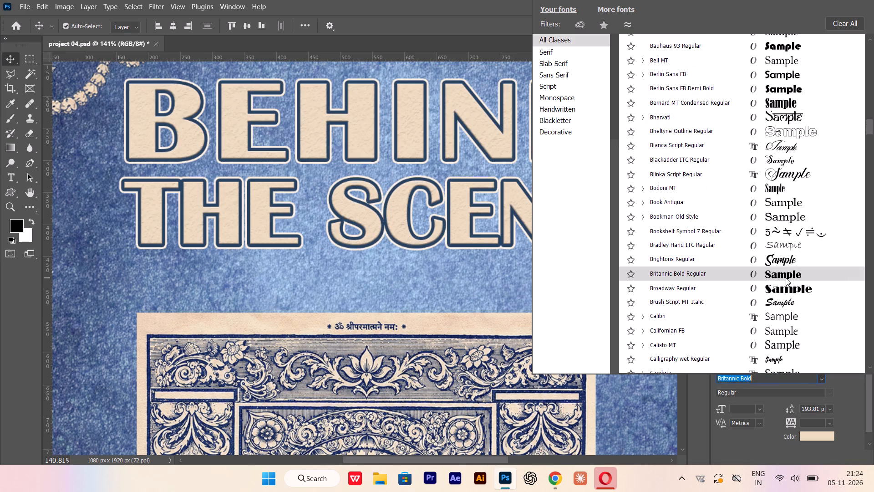
left_click(786, 278)
scroll(381, 220, "up", 2)
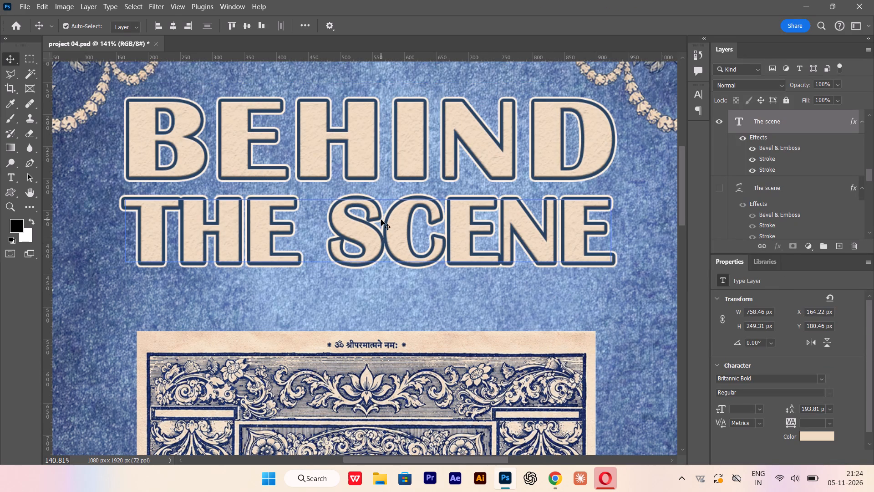
scroll(380, 223, "down", 9)
scroll(357, 196, "up", 2, "alt")
scroll(377, 200, "down", 9, "alt")
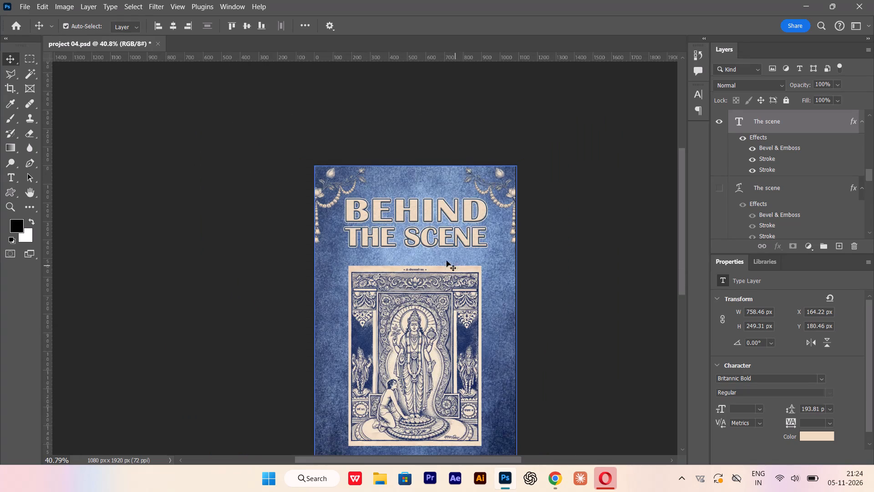
Scale the two title lines, "Behind" and "The Scene", together to about 78.4% of their size.
scroll(440, 250, "down", 4)
scroll(409, 191, "up", 5, "alt")
key("ctrl+t")
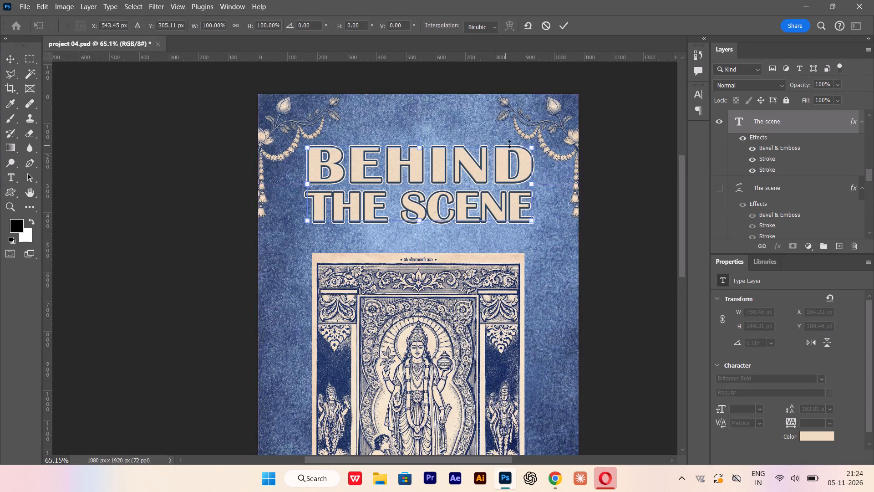
left_click_drag(536, 149, 515, 167, "alt+shift")
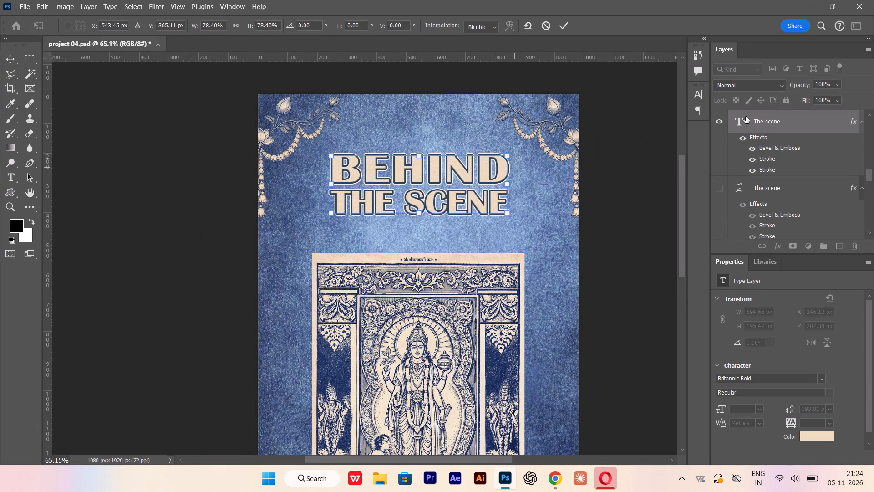
key("Return")
Change the font of both title lines, "Behind" and "The Scene", to Charine DEMO after comparing other fonts.
scroll(731, 126, "down", 6)
scroll(447, 216, "down", 5)
scroll(473, 250, "down", 5)
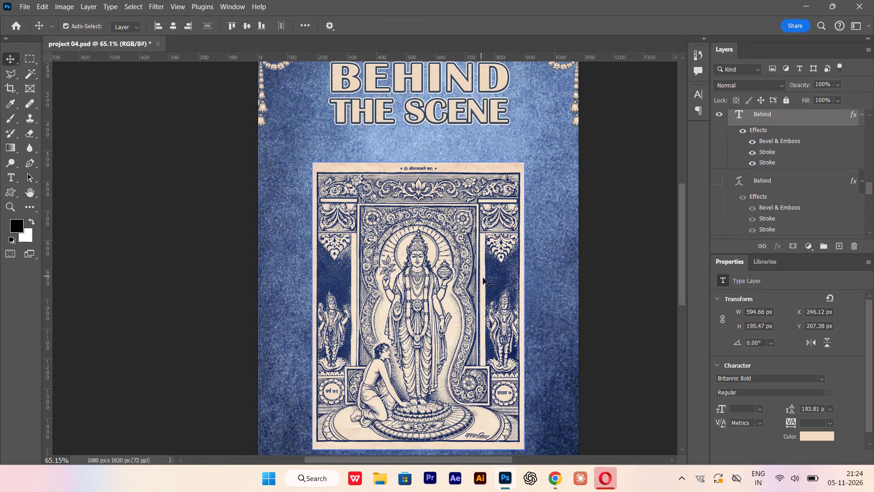
scroll(483, 278, "up", 6)
scroll(488, 292, "down", 5)
scroll(491, 298, "up", 12)
scroll(474, 206, "up", 2, "alt")
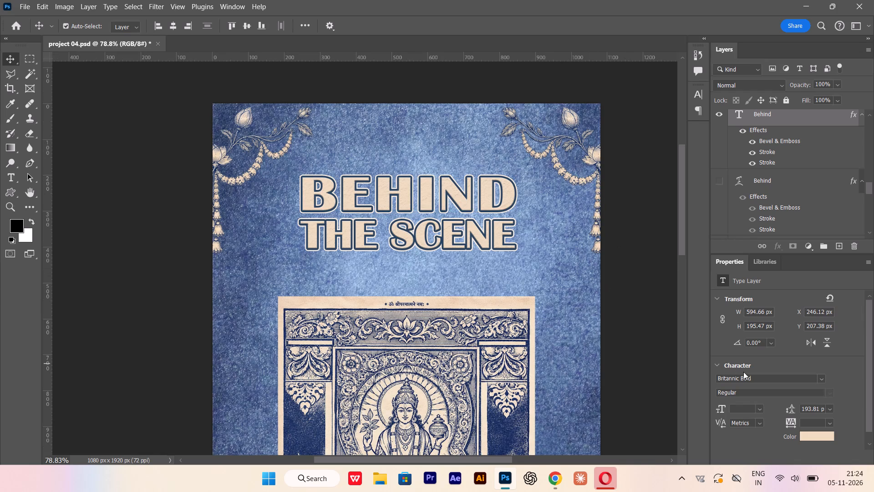
left_click(762, 379)
left_click(825, 376)
scroll(780, 251, "down", 9)
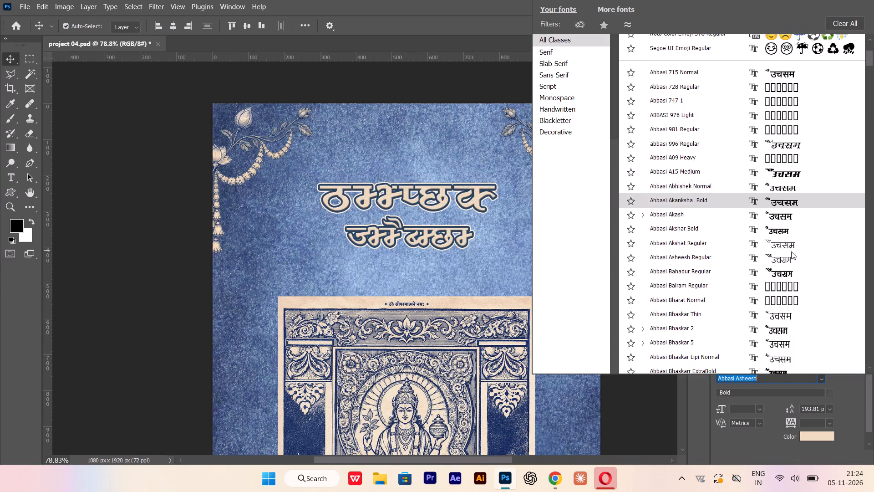
scroll(791, 251, "down", 20)
scroll(791, 251, "down", 2)
scroll(736, 341, "up", 1)
scroll(738, 333, "down", 10)
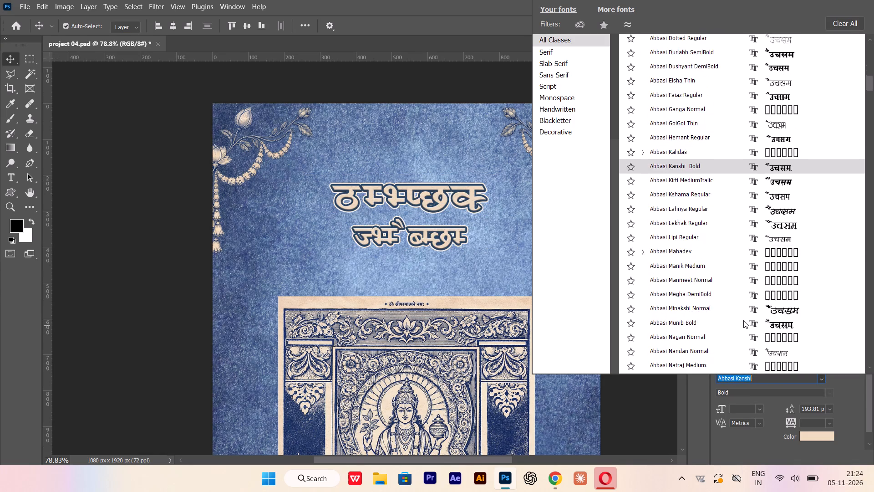
scroll(743, 320, "down", 20)
scroll(743, 320, "down", 7)
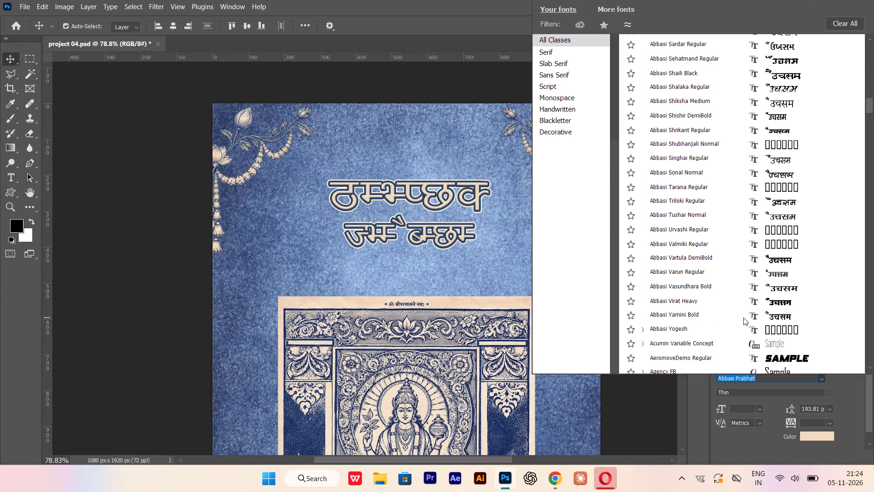
scroll(743, 318, "down", 4)
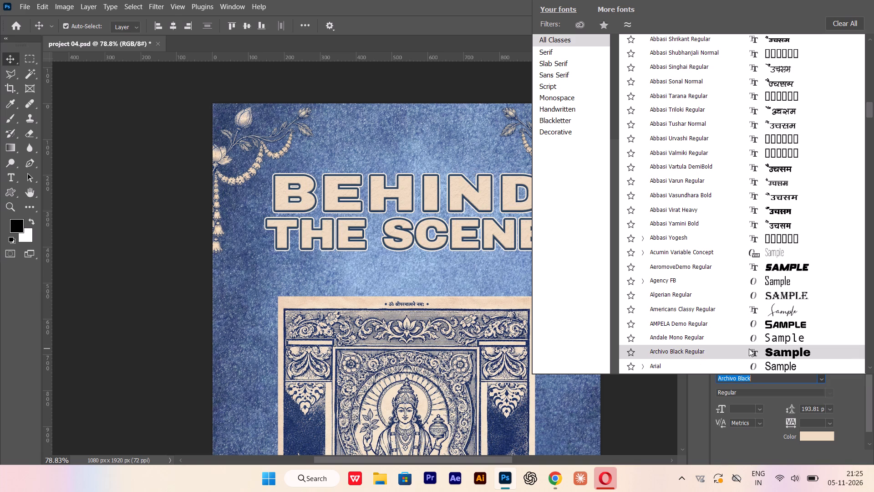
scroll(749, 348, "down", 7)
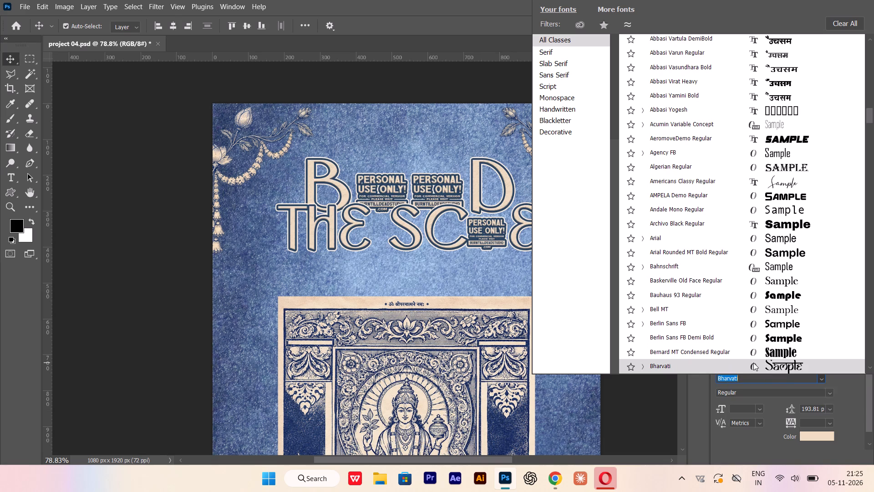
scroll(753, 363, "down", 4)
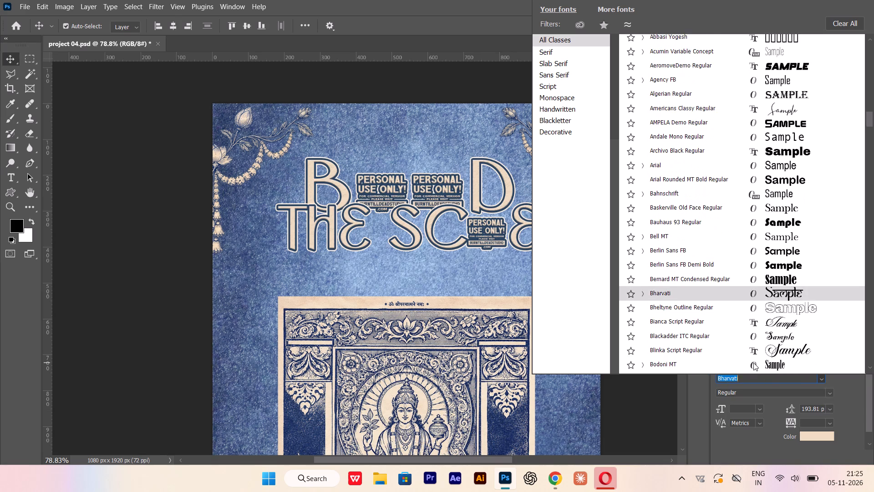
scroll(753, 363, "down", 2)
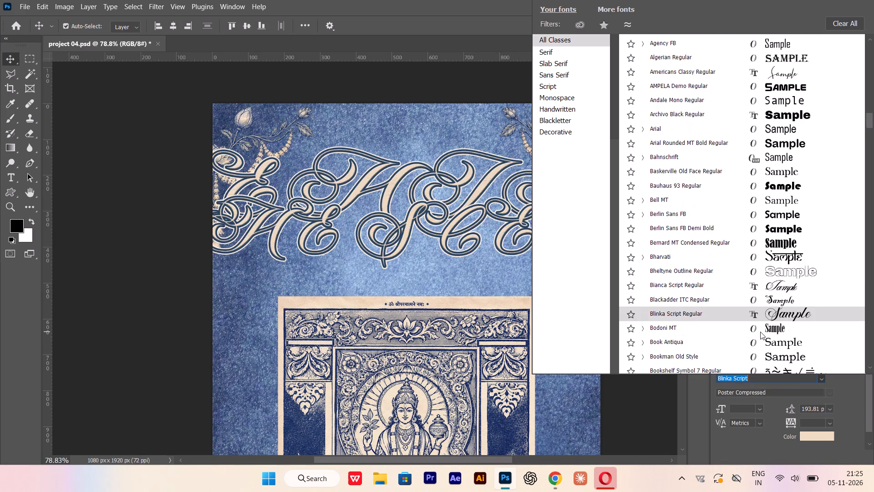
scroll(760, 332, "down", 2)
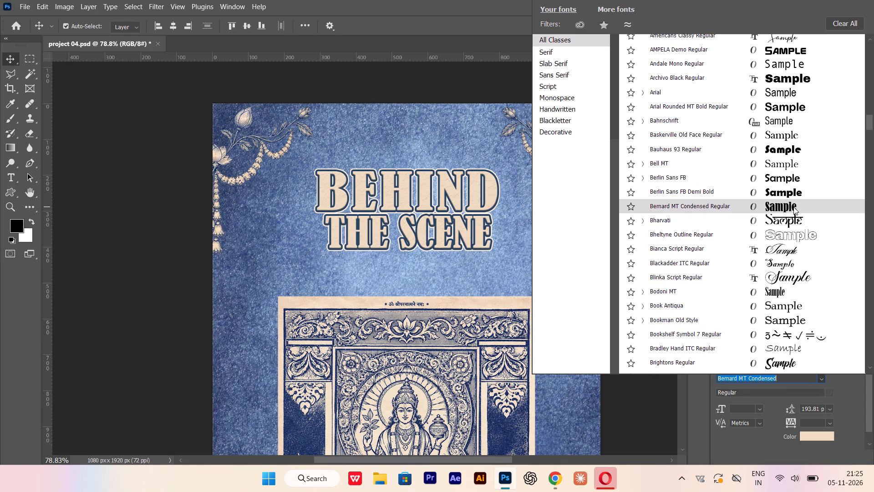
scroll(743, 256, "down", 4)
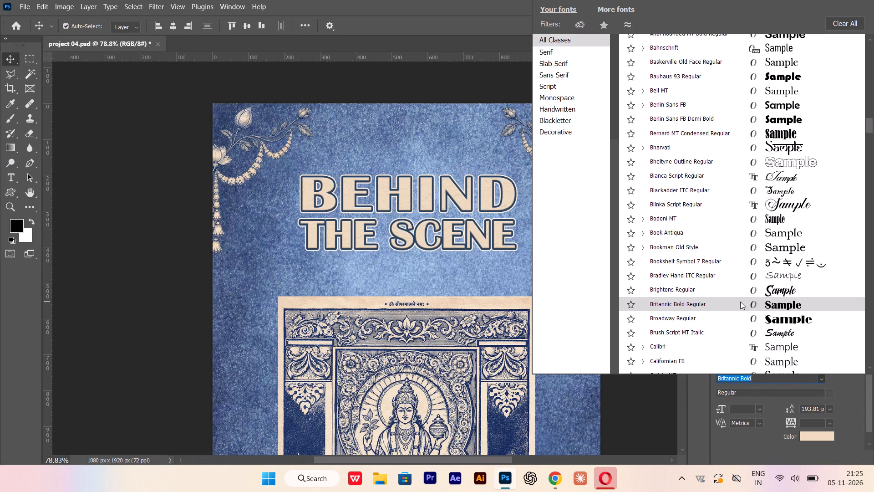
scroll(740, 302, "down", 5)
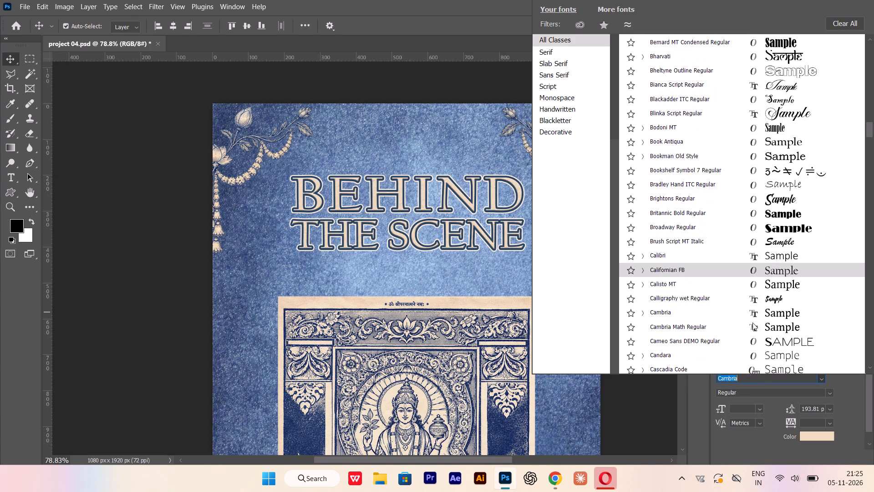
scroll(752, 324, "down", 9)
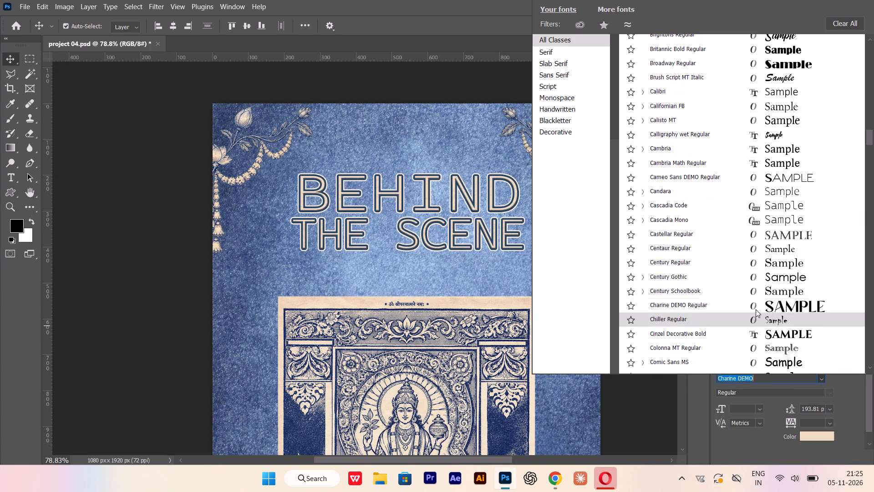
scroll(756, 309, "down", 3)
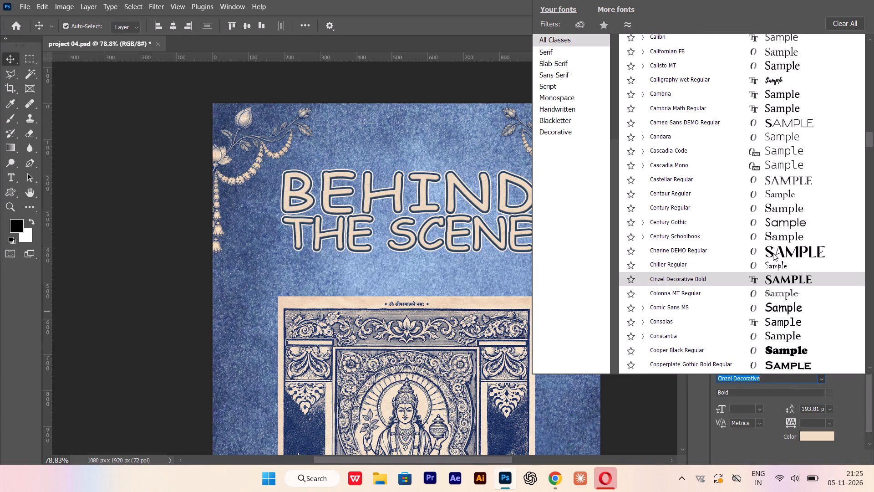
left_click(773, 253)
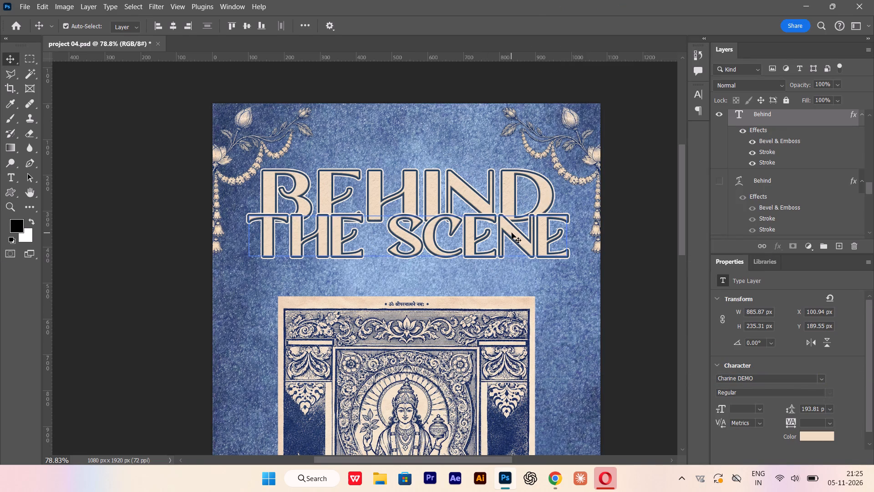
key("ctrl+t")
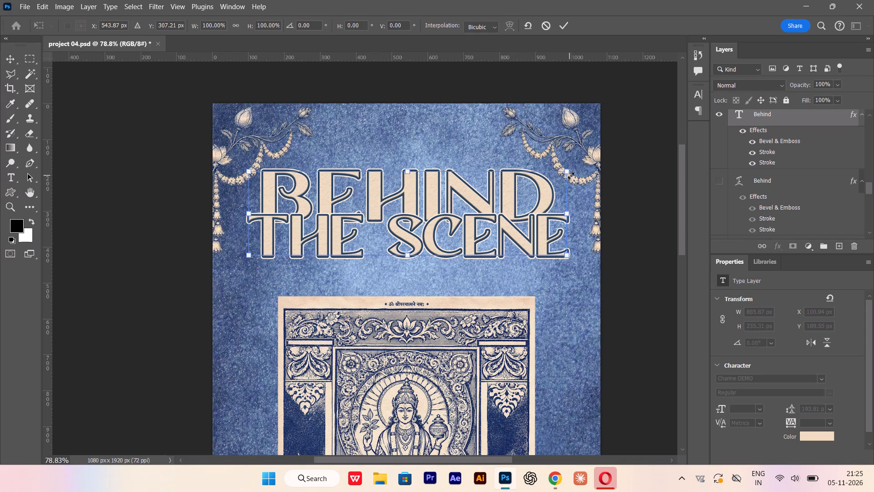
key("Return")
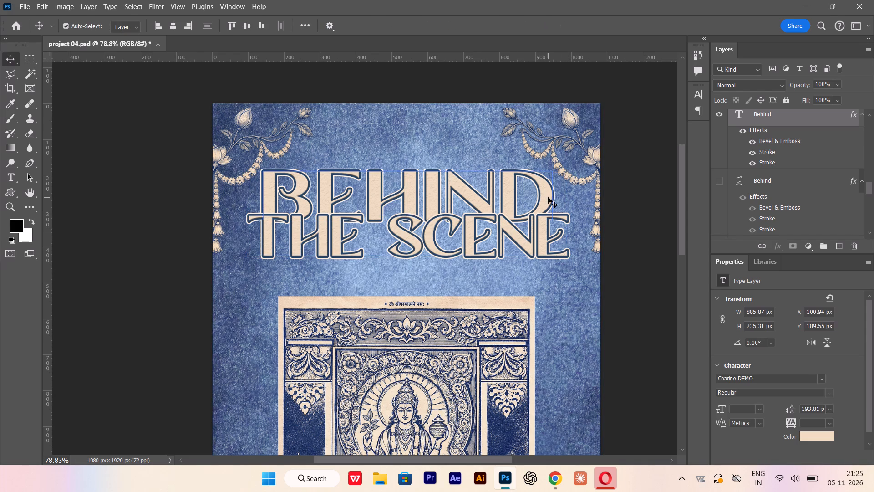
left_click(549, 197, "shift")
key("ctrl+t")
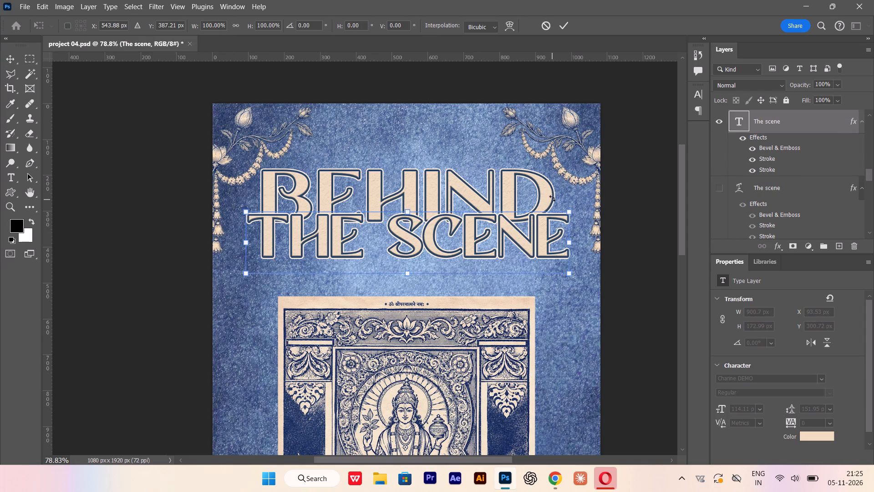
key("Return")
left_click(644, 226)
Scale "Behind" and "The Scene" down together to about 85% around their shared centre.
left_click(541, 205)
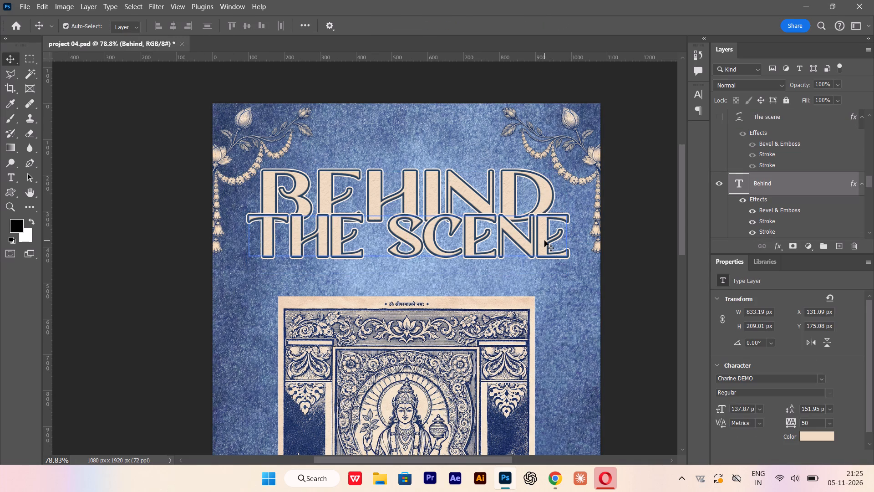
left_click(544, 241, "shift")
key("ctrl+t")
left_click_drag(569, 171, 551, 187, "alt+shift")
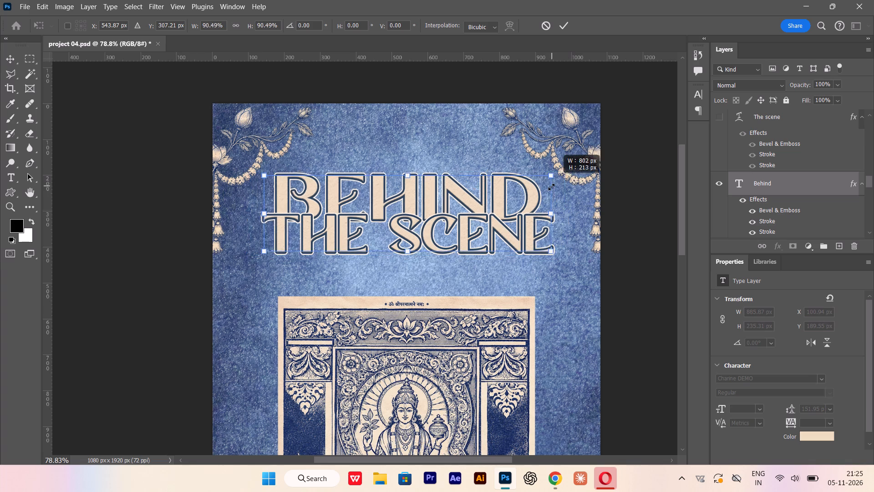
left_click_drag(551, 187, 548, 190, "alt+shift")
key("Return")
left_click(639, 245)
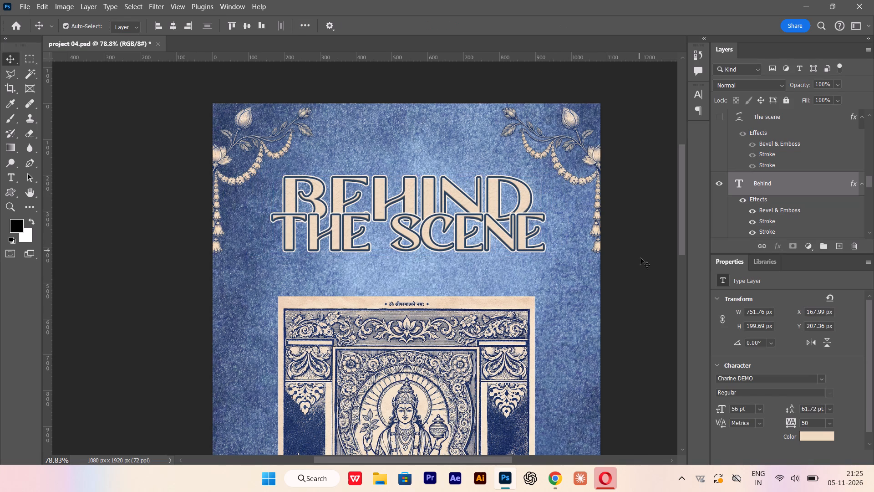
Move the "The Scene" line straight down about 67 px so it clears the "Behind" line above.
scroll(436, 236, "up", 4, "alt")
left_click_drag(408, 237, 409, 266)
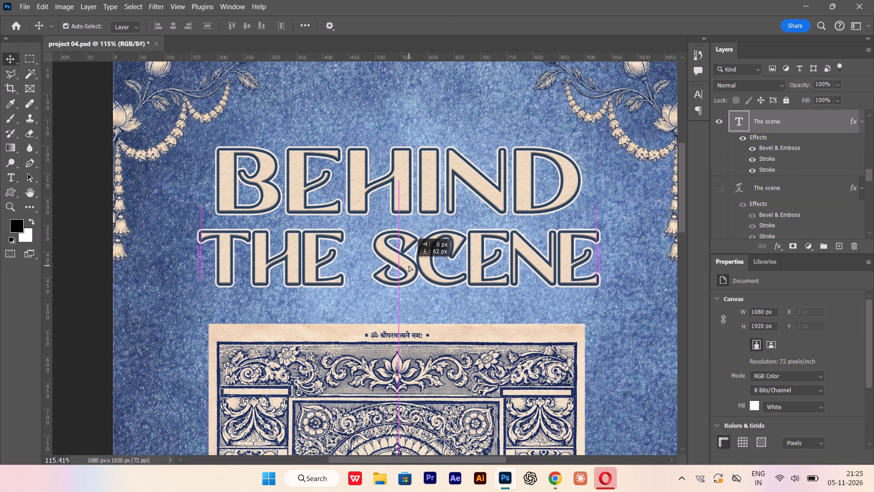
left_click_drag(409, 266, 412, 273)
Fit "The Scene" to the width of "Behind" by scaling it to about 90.5% width and 94% height, and nudge it up about 9 px.
key("ctrl+t")
scroll(549, 259, "up", 2, "alt")
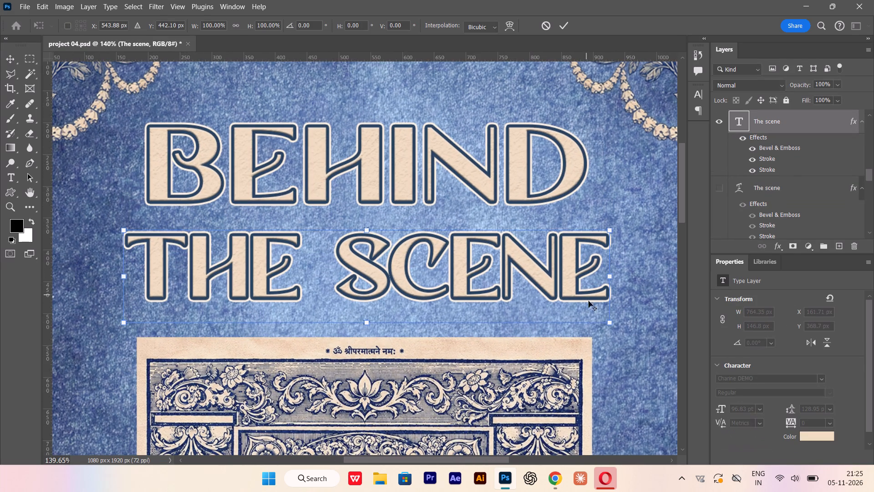
left_click(608, 323)
left_click_drag(609, 323, 599, 319, "alt+shift")
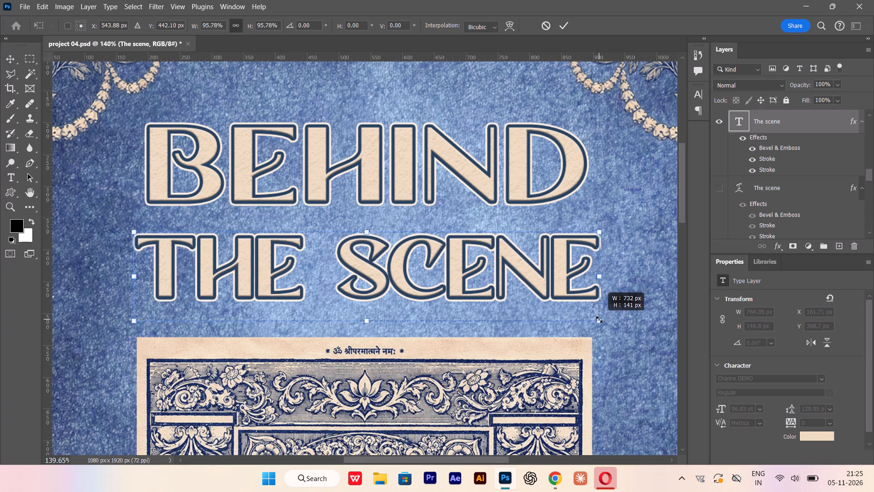
left_click_drag(599, 319, 595, 319, "alt+shift")
left_click_drag(142, 276, 146, 275)
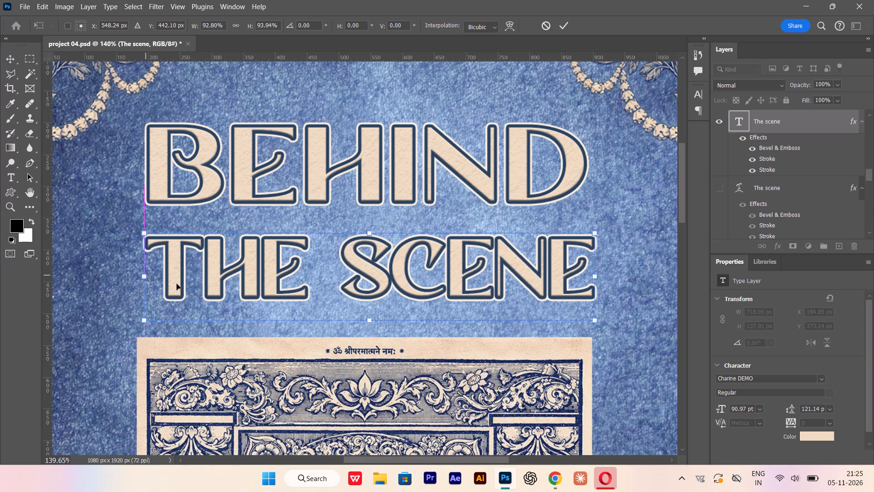
left_click_drag(597, 275, 589, 271)
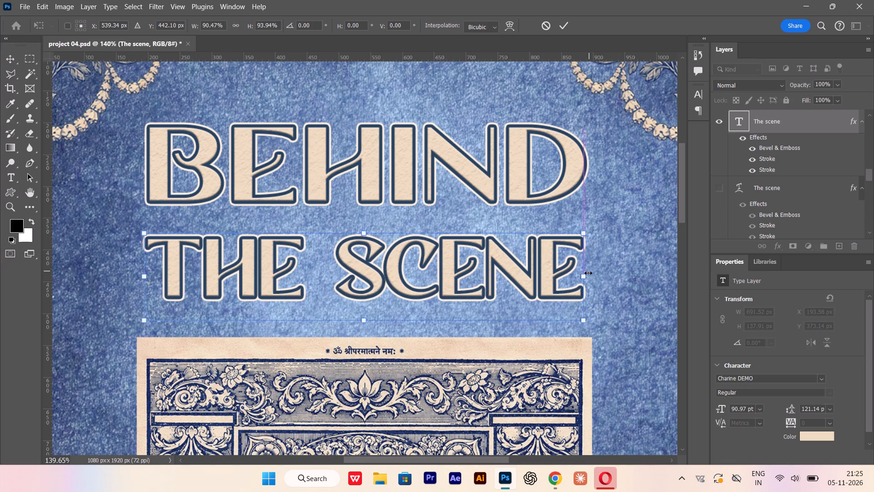
key("Return")
left_click_drag(370, 289, 372, 282)
Scale both title lines together to about 82.5%, making them about 566 px wide above the deity illustration.
scroll(415, 256, "down", 13, "alt")
scroll(423, 278, "down", 7)
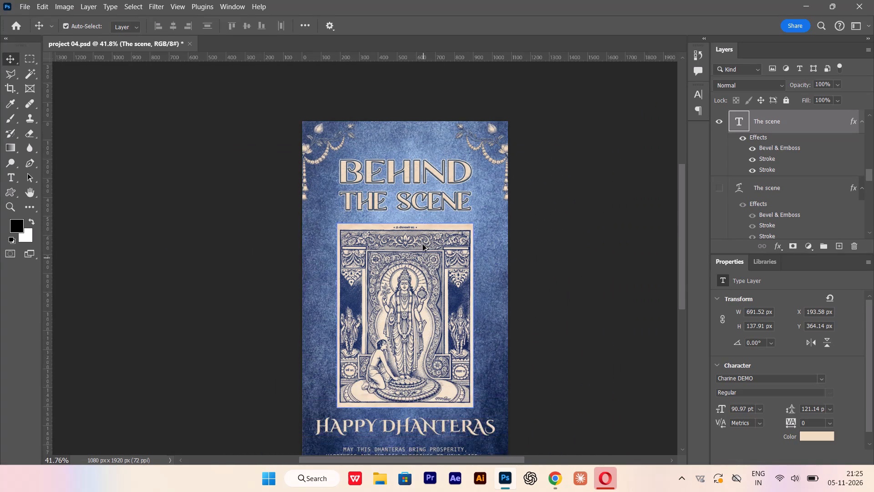
scroll(410, 166, "up", 7, "alt")
left_click(408, 173)
left_click(411, 234, "shift")
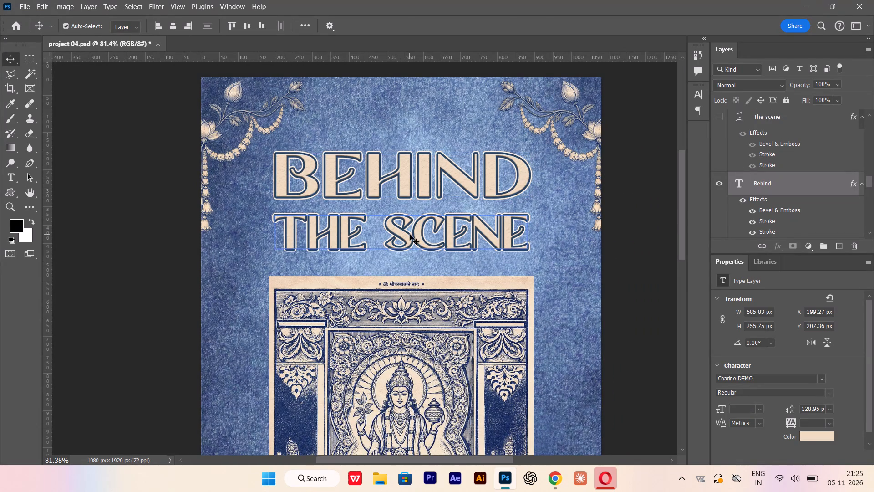
key("ctrl+t")
left_click_drag(529, 157, 515, 167, "alt+shift")
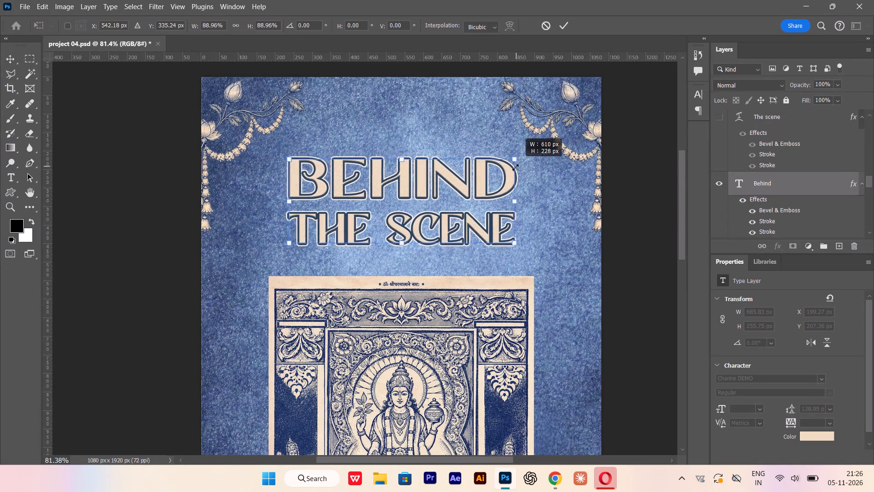
left_click_drag(515, 167, 510, 172, "alt+shift")
key("Return")
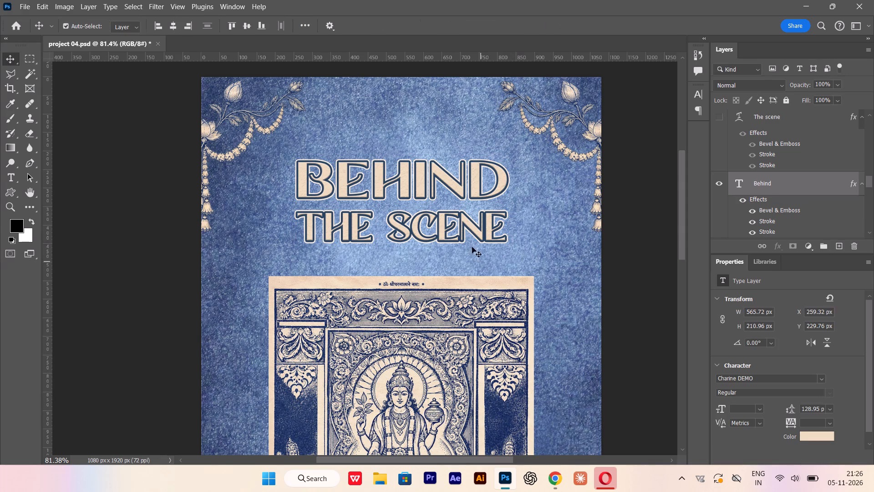
Examine the resized title's size and spacing against the illustration and the rest of the poster.
scroll(400, 209, "up", 4, "alt")
scroll(400, 209, "down", 11, "alt")
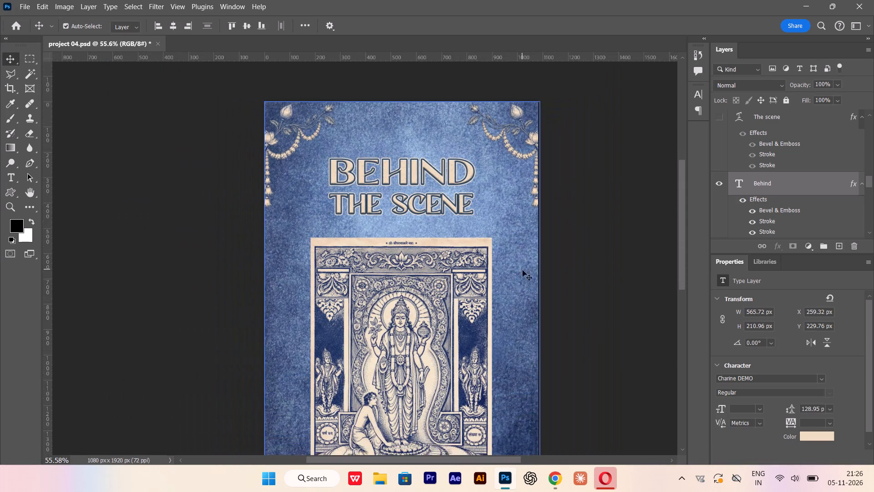
scroll(523, 270, "down", 2, "alt")
scroll(527, 276, "down", 2)
scroll(528, 277, "up", 1)
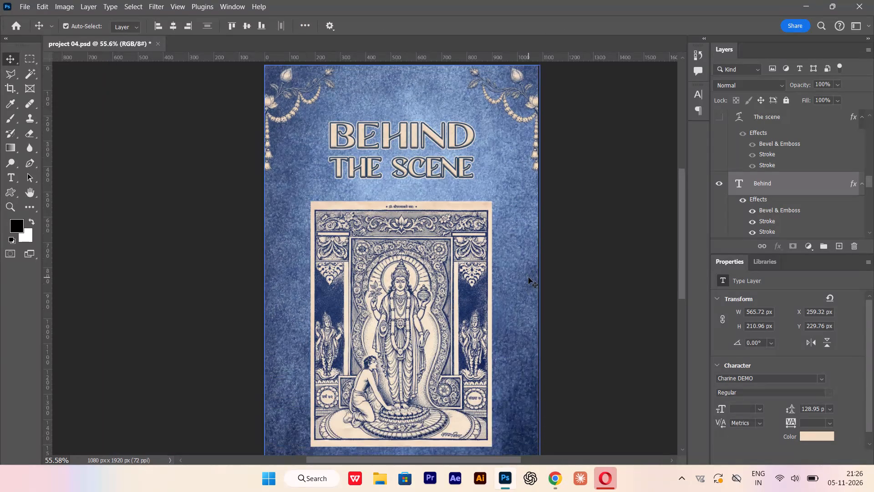
scroll(528, 277, "up", 2)
scroll(528, 277, "down", 4)
scroll(528, 277, "up", 4)
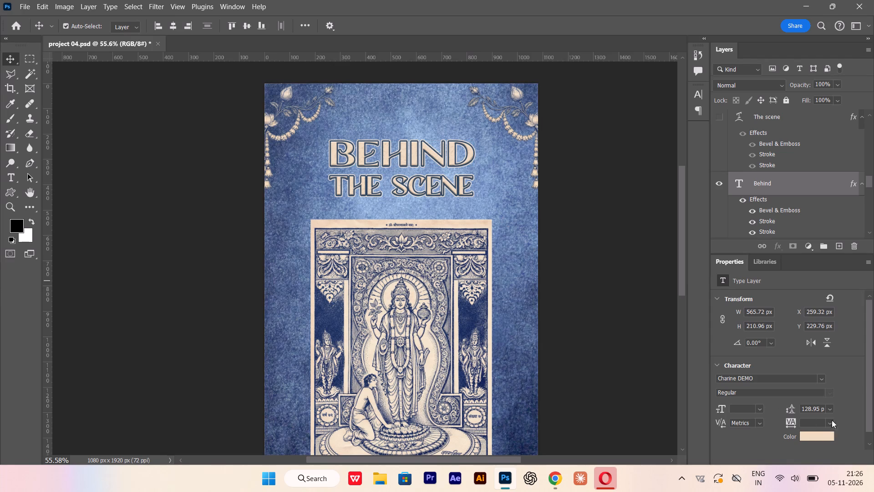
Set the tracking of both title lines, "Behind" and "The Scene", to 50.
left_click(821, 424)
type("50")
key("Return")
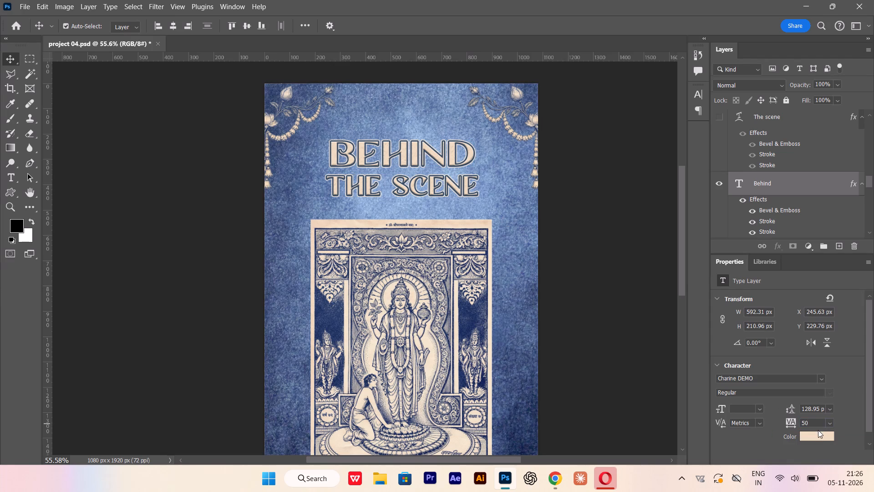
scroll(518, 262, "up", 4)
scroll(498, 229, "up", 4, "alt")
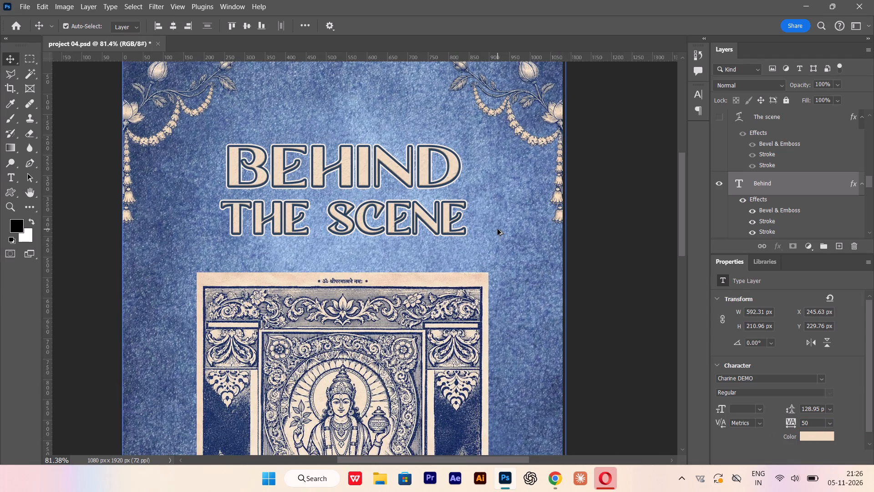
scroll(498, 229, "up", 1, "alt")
Widen the letter spacing of both title lines by setting their tracking to 100, and deselect them.
left_click(834, 420)
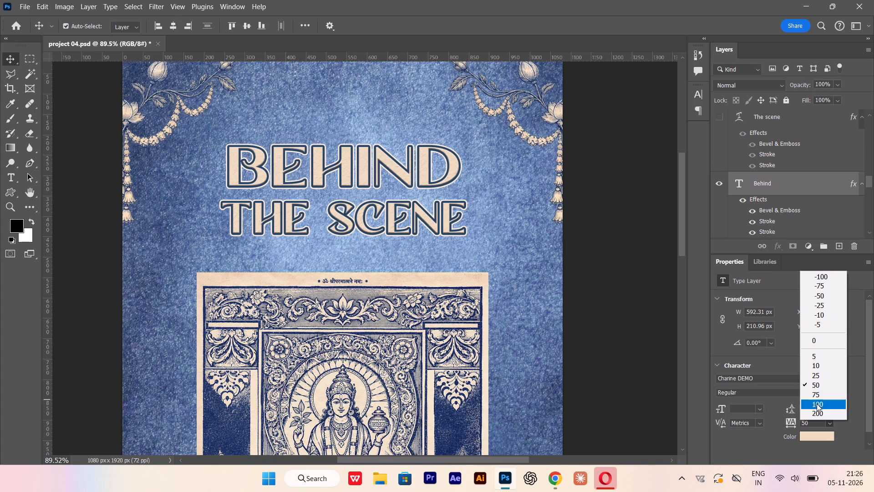
left_click(817, 404)
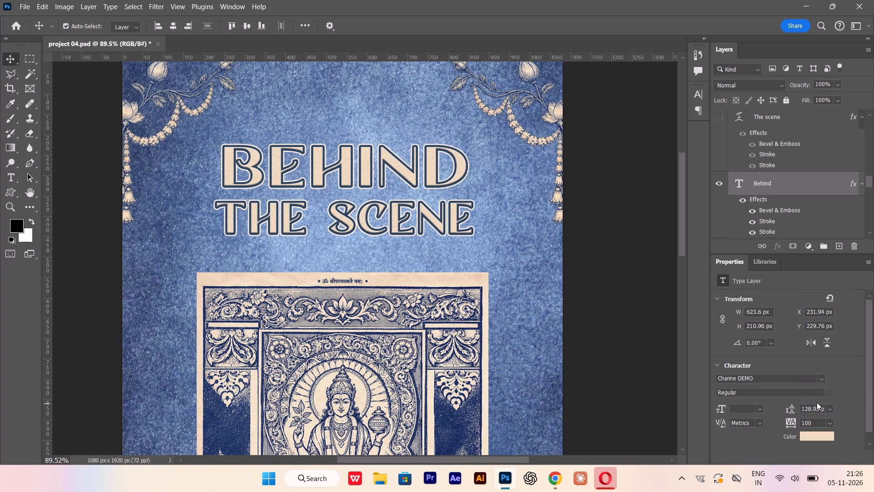
scroll(817, 402, "up", 4)
scroll(620, 341, "up", 3)
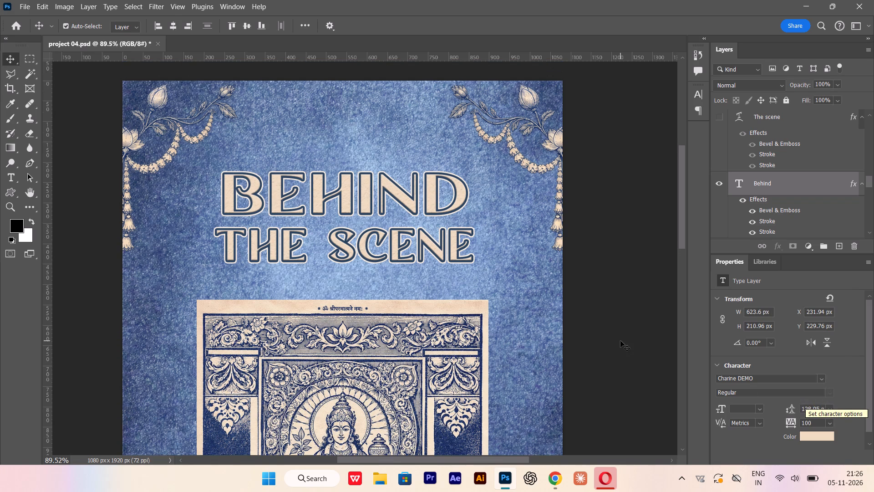
scroll(622, 338, "up", 1)
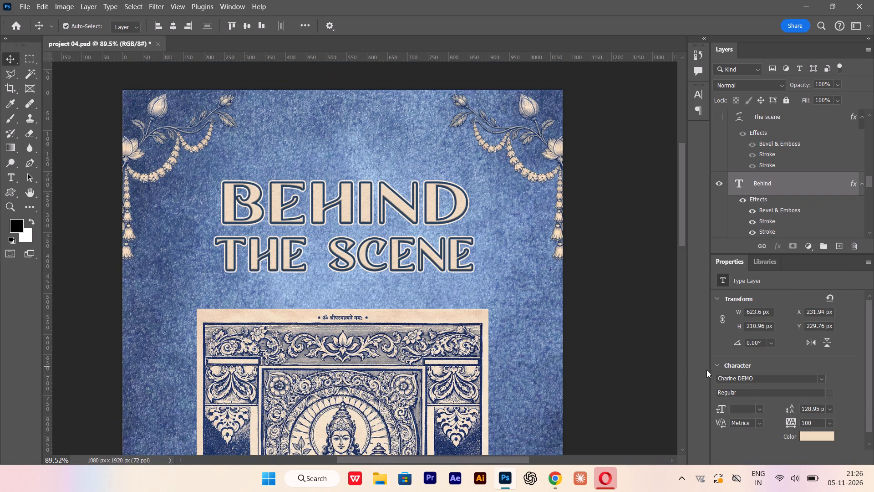
left_click(605, 315)
Move "The Scene" up close beneath "Behind" and scale it to about 92.5% width and 93.5% height, roughly 593 px wide.
left_click_drag(409, 266, 415, 258)
key("ctrl+t")
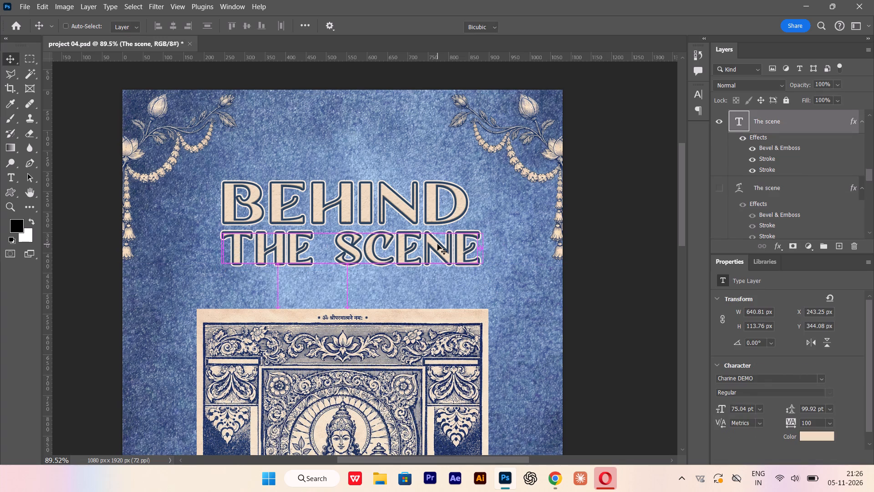
left_click_drag(483, 273, 479, 277, "alt+shift")
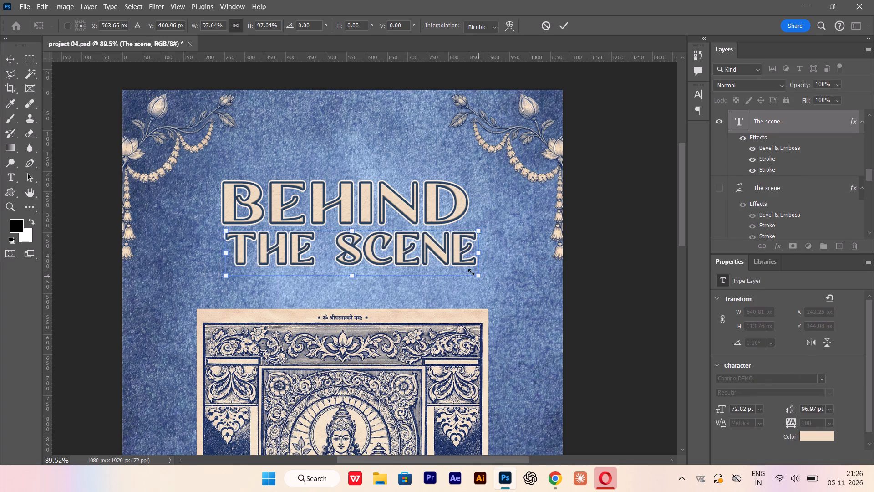
left_click_drag(462, 263, 451, 263)
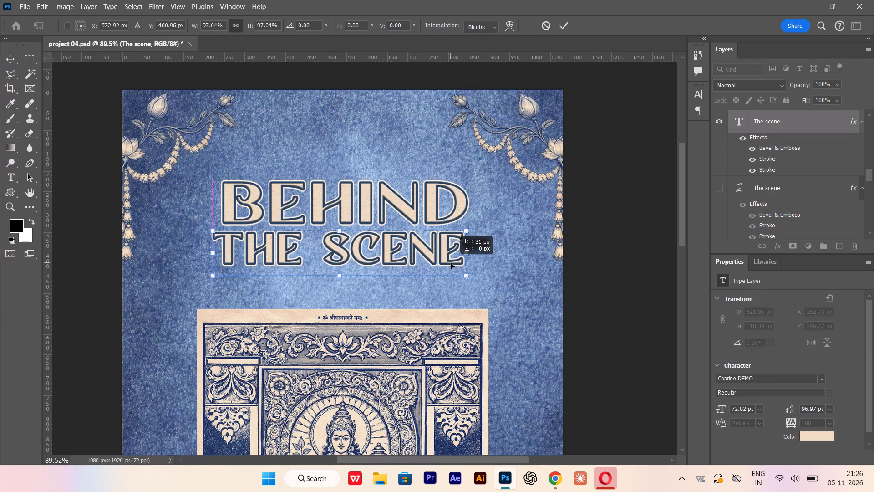
left_click_drag(451, 263, 450, 263)
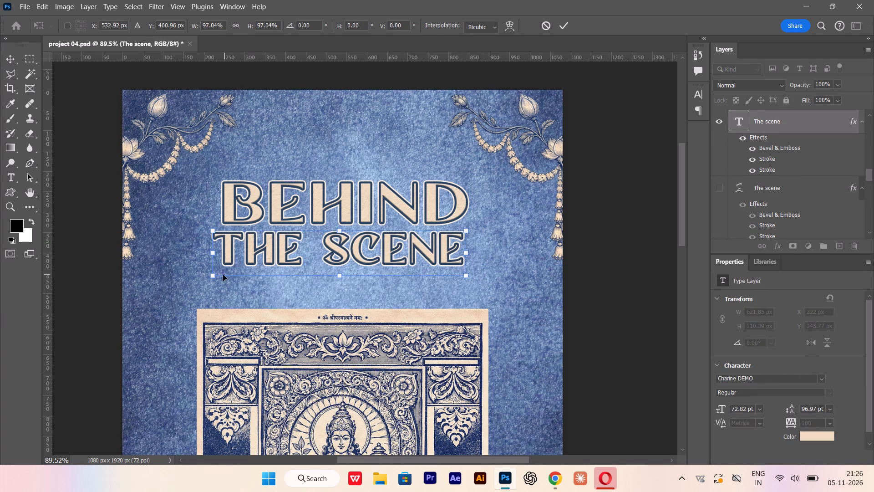
left_click_drag(210, 280, 218, 273, "shift")
left_click(225, 250)
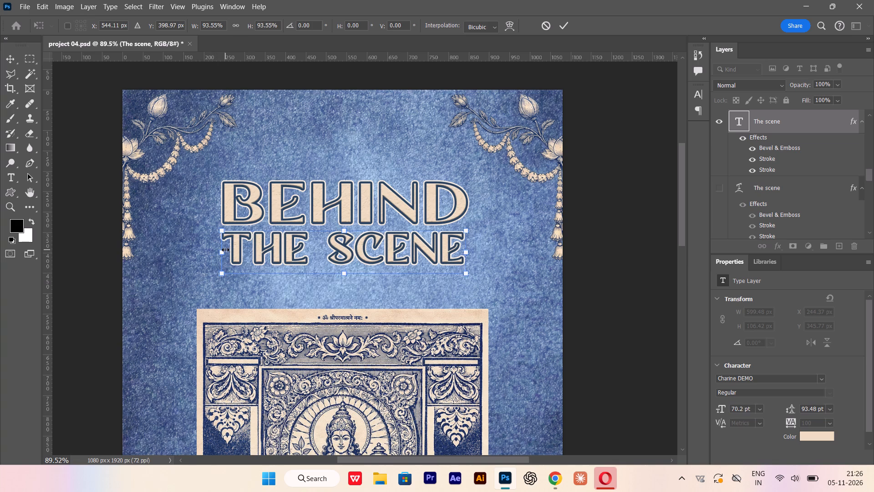
left_click(471, 252)
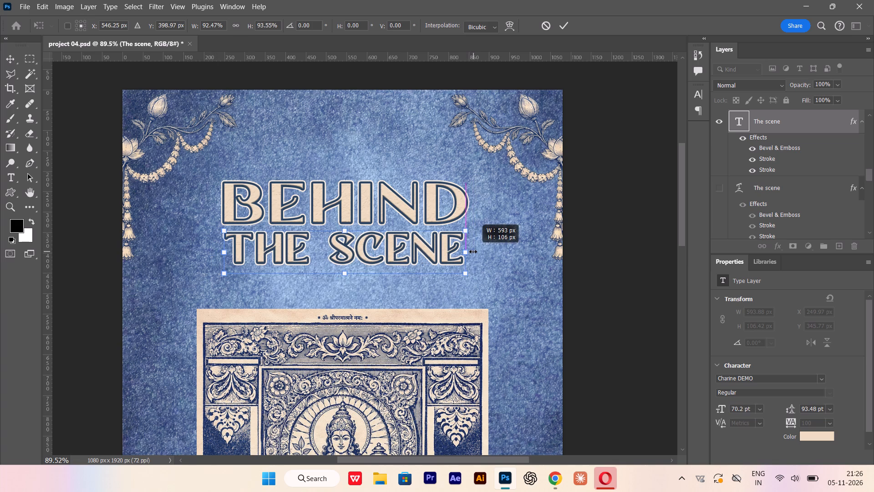
key("Return")
Nudge "The Scene" straight down 20 px to open the gap below "Behind".
scroll(347, 251, "up", 2, "alt")
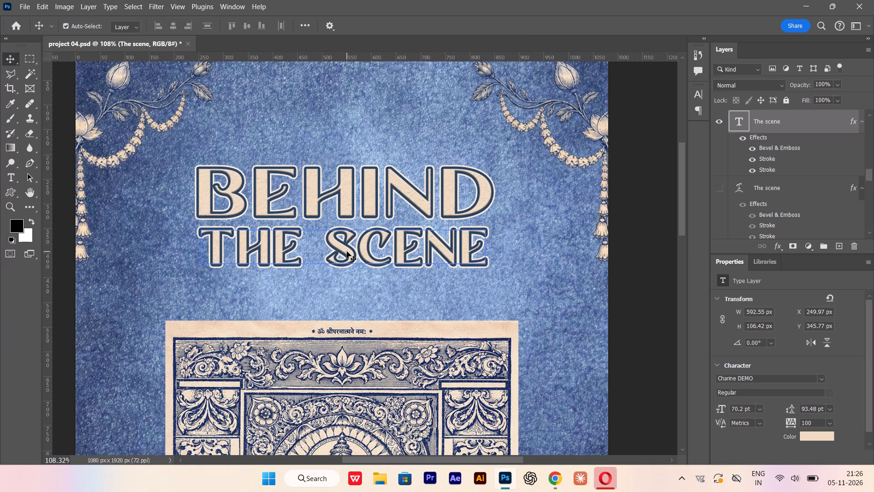
left_click(347, 251)
key("ctrl+z")
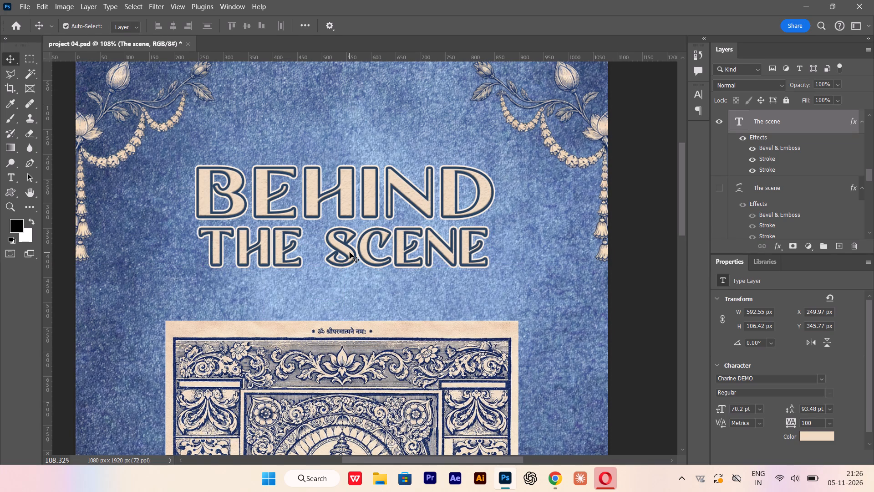
key("shift+Down")
key("shift+Down")
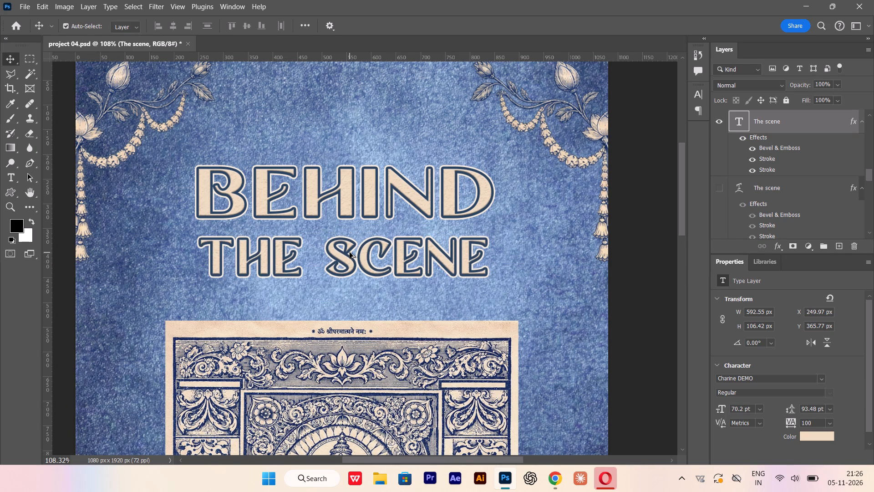
scroll(350, 252, "down", 18, "alt")
scroll(486, 280, "down", 4)
scroll(488, 280, "up", 5)
scroll(404, 155, "up", 8, "alt")
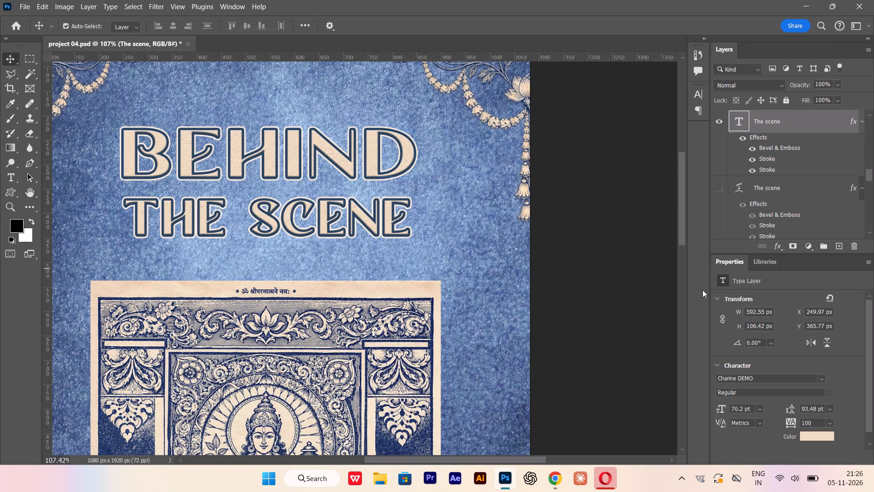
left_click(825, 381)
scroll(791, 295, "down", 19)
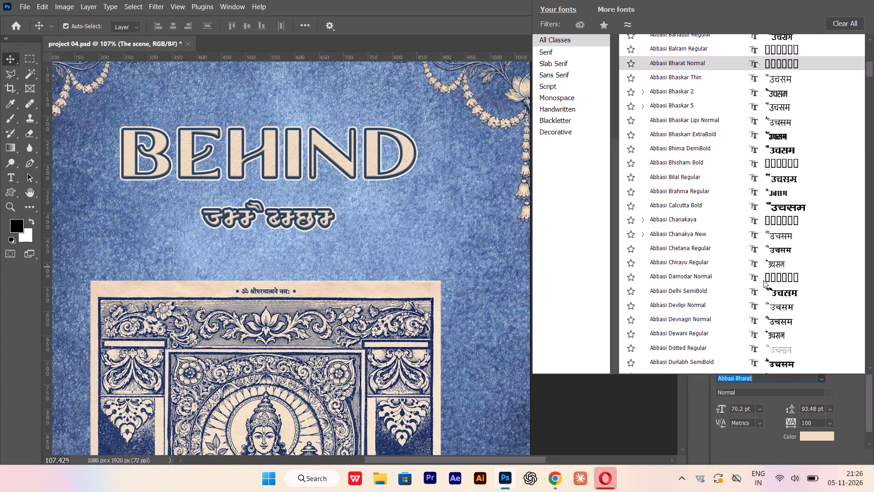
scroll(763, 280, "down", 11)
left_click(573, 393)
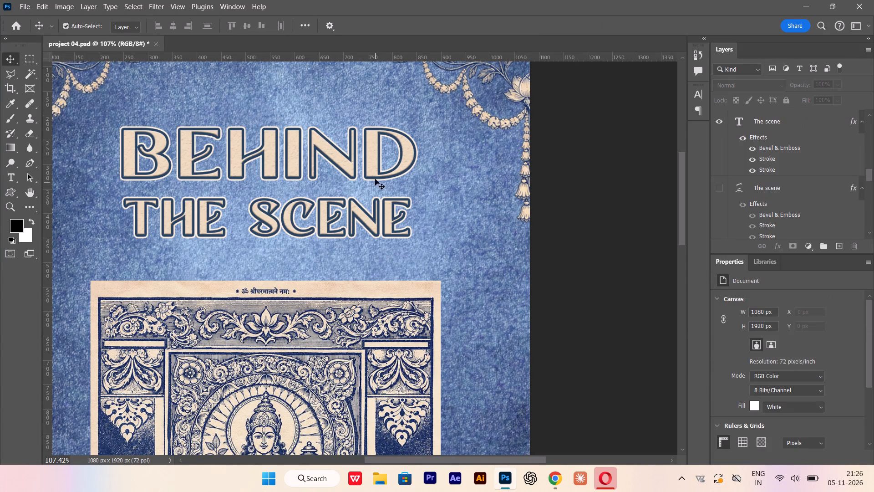
Select both title lines, "Behind" and "The Scene", and preview the installed fonts on them, from the Abbasi family through to Wingdings 3.
left_click(372, 172)
left_click(378, 229, "shift")
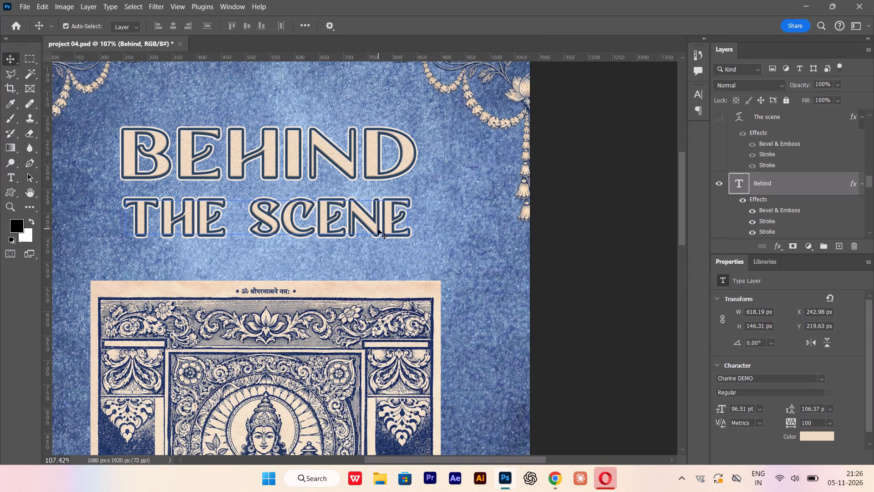
left_click(819, 379)
scroll(774, 323, "down", 17)
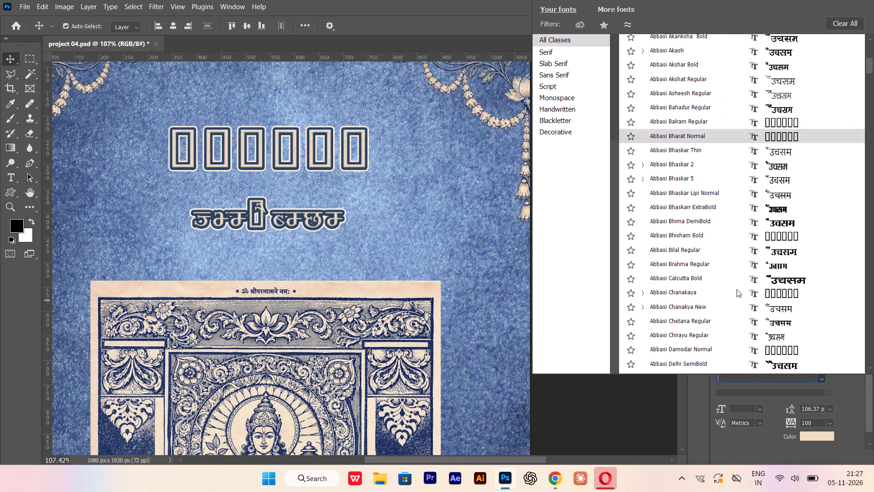
scroll(737, 289, "down", 20)
scroll(737, 289, "down", 19)
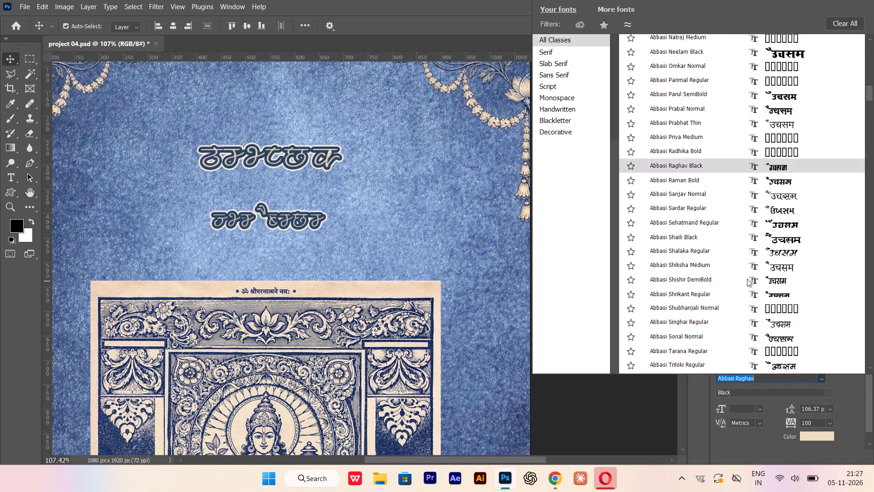
scroll(747, 279, "down", 17)
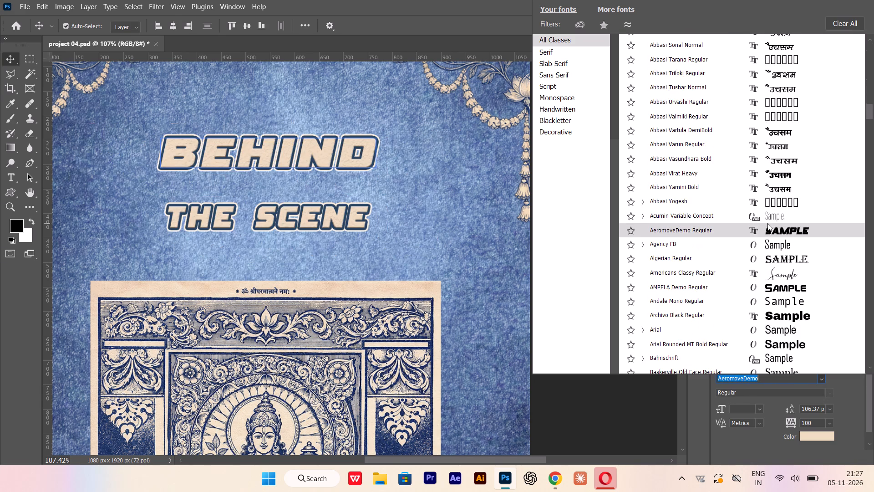
scroll(767, 223, "down", 11)
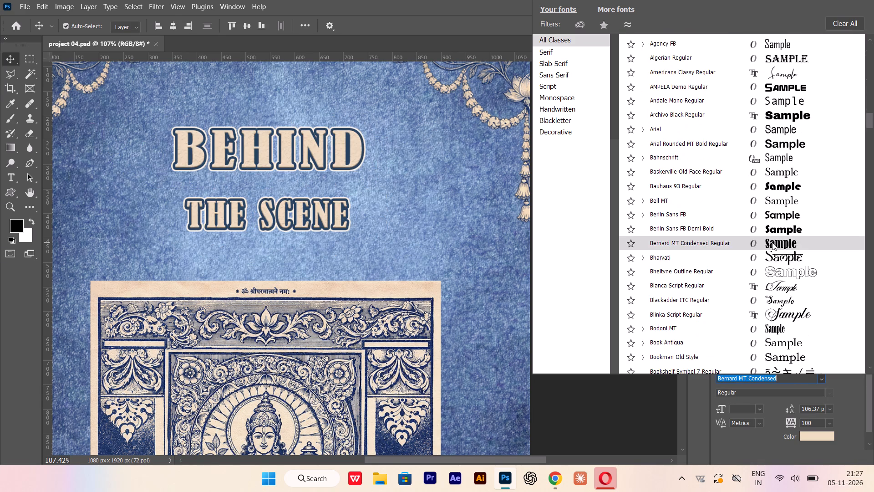
scroll(772, 242, "down", 8)
scroll(765, 283, "down", 15)
scroll(762, 297, "up", 1)
scroll(762, 297, "down", 3)
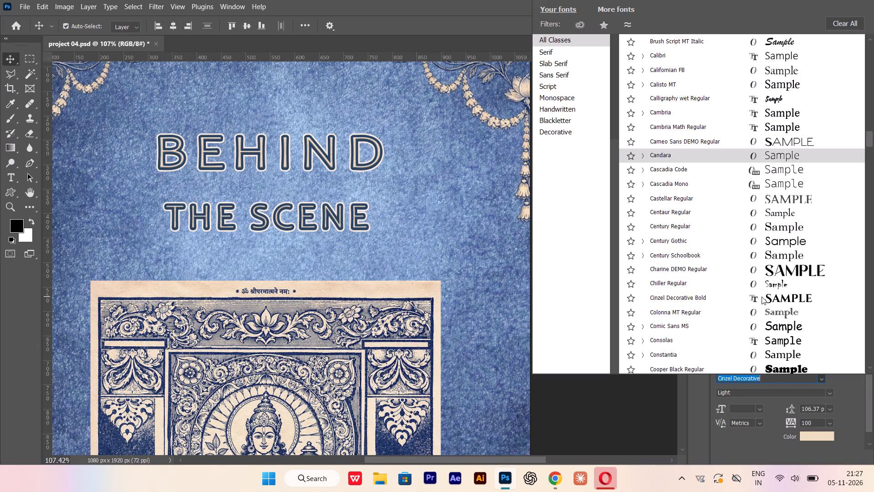
scroll(762, 297, "down", 2)
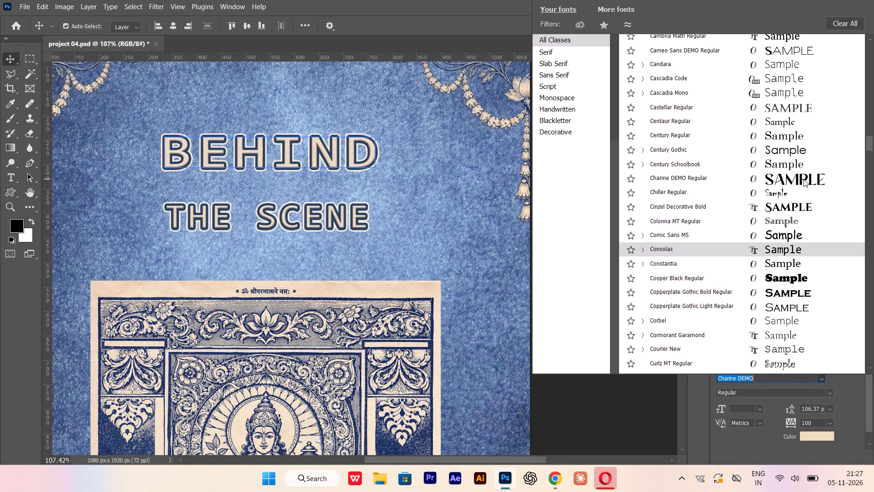
scroll(803, 179, "down", 4)
scroll(772, 267, "down", 5)
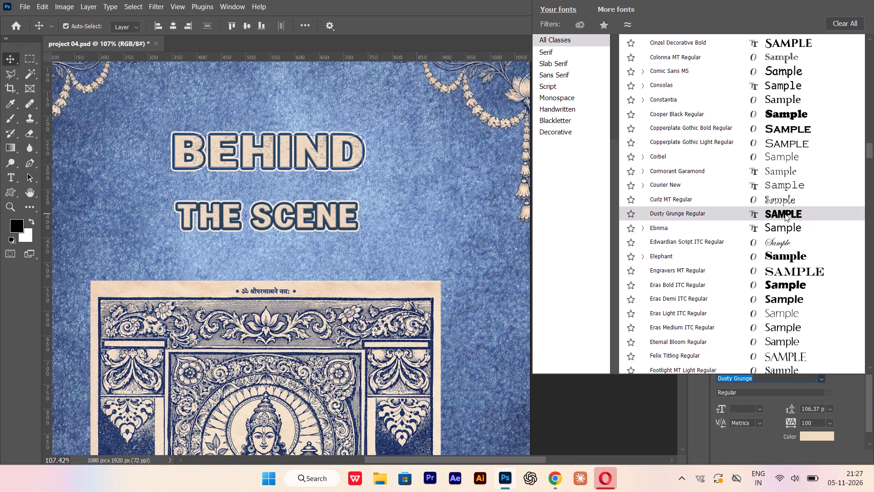
scroll(785, 214, "down", 1)
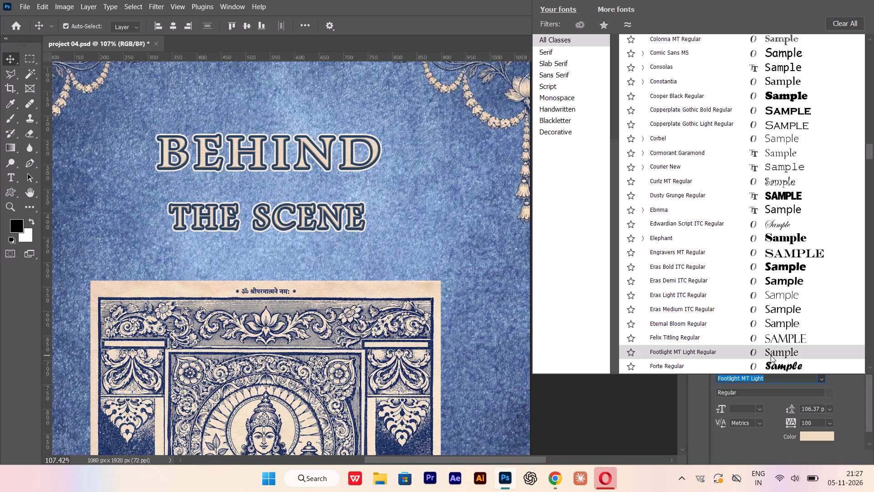
scroll(771, 355, "down", 3)
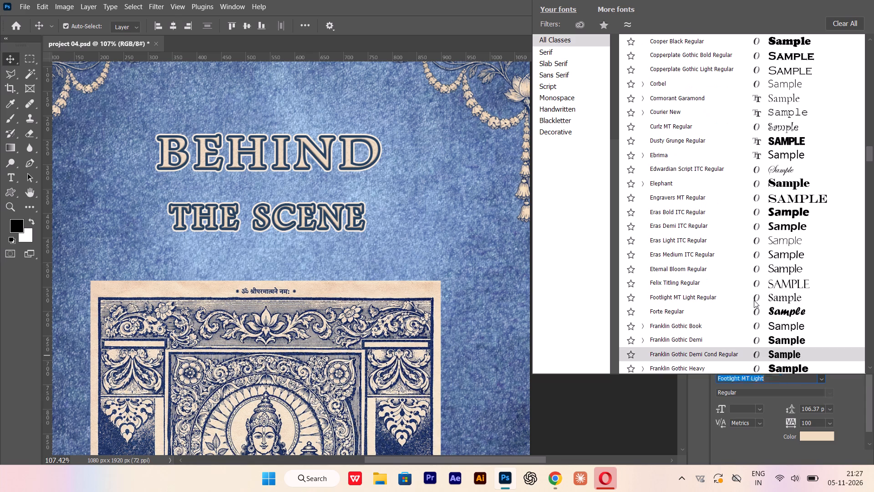
scroll(752, 310, "down", 3)
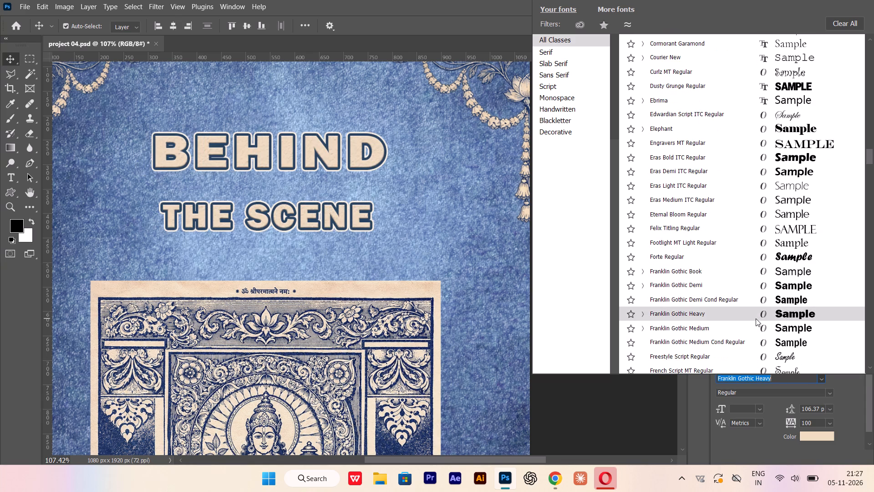
scroll(756, 318, "down", 10)
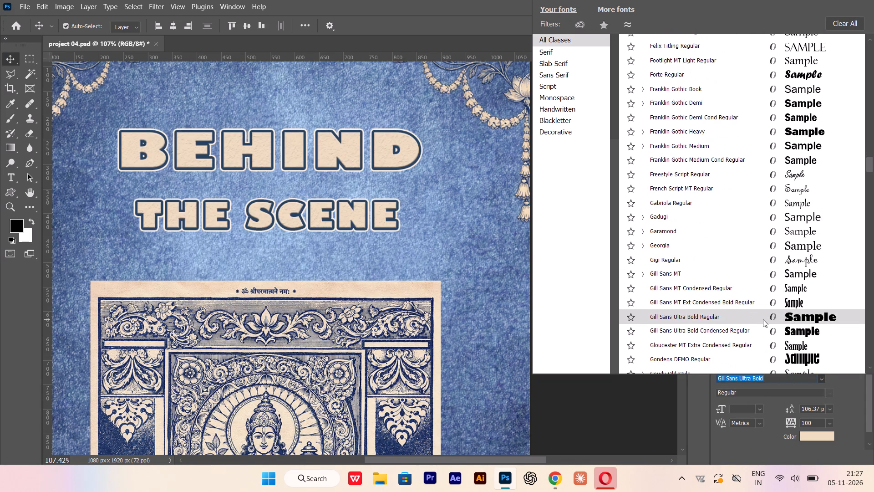
scroll(763, 319, "down", 2)
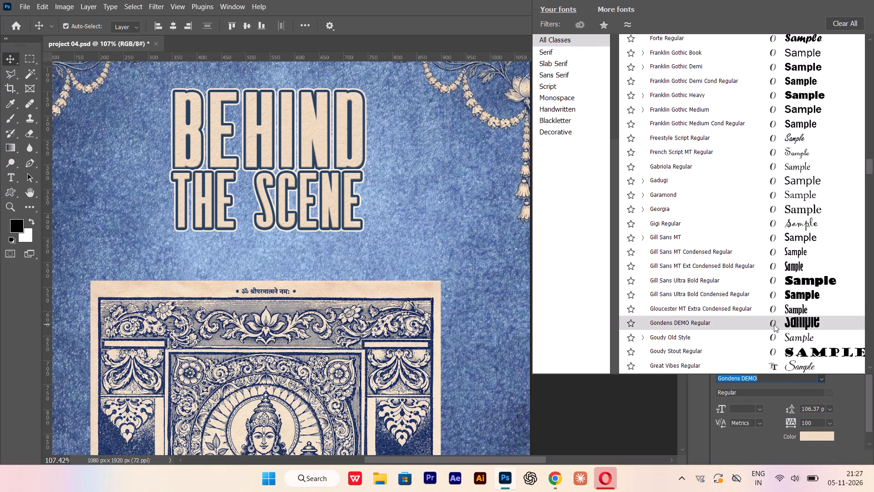
scroll(774, 324, "down", 2)
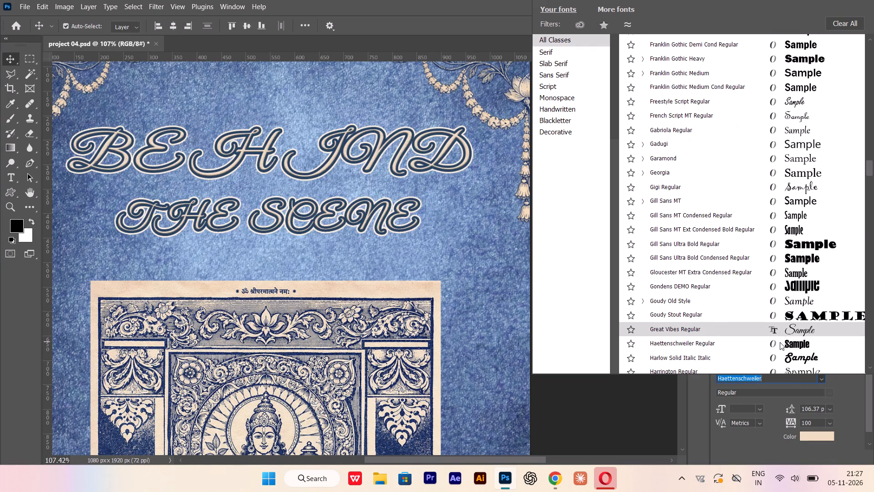
scroll(780, 342, "down", 2)
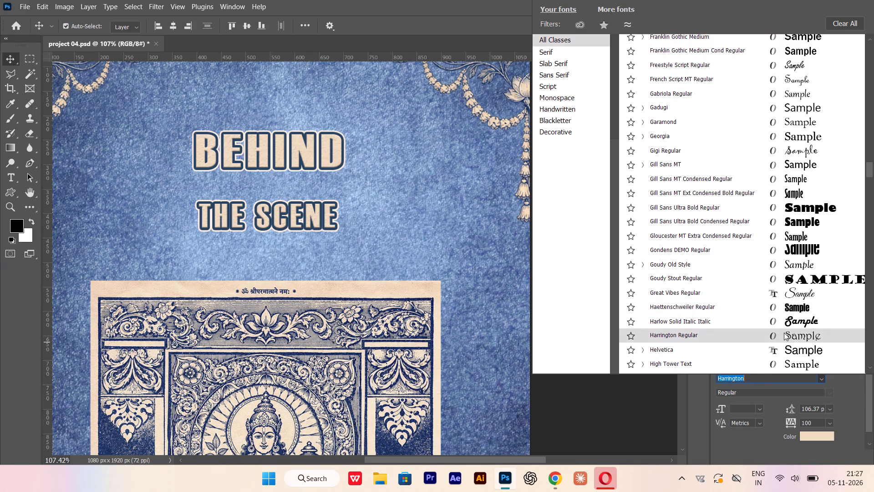
scroll(784, 333, "down", 4)
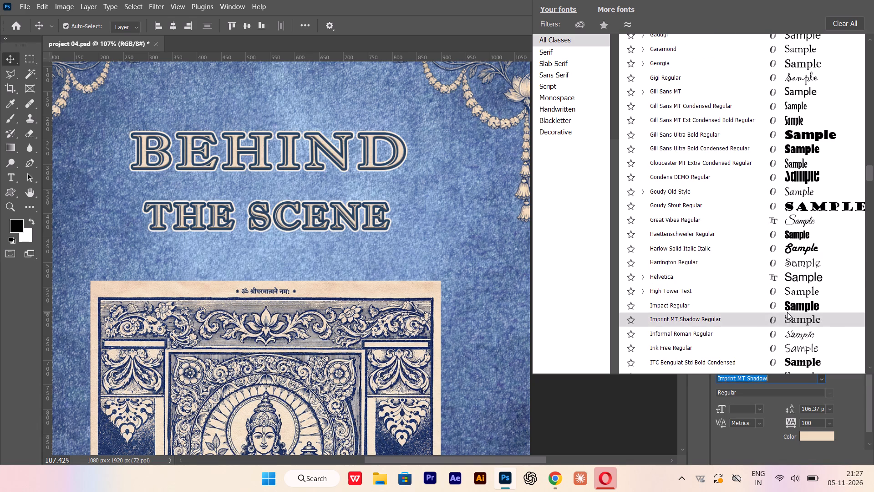
scroll(787, 310, "down", 5)
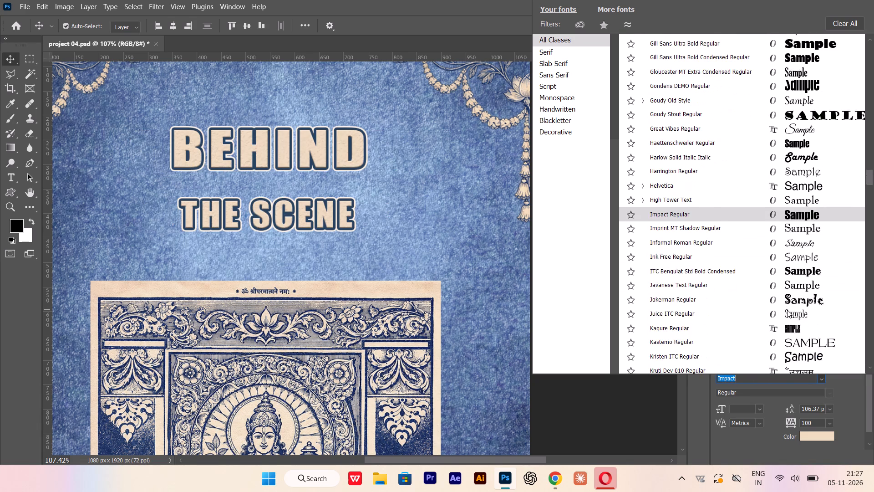
scroll(787, 310, "down", 11)
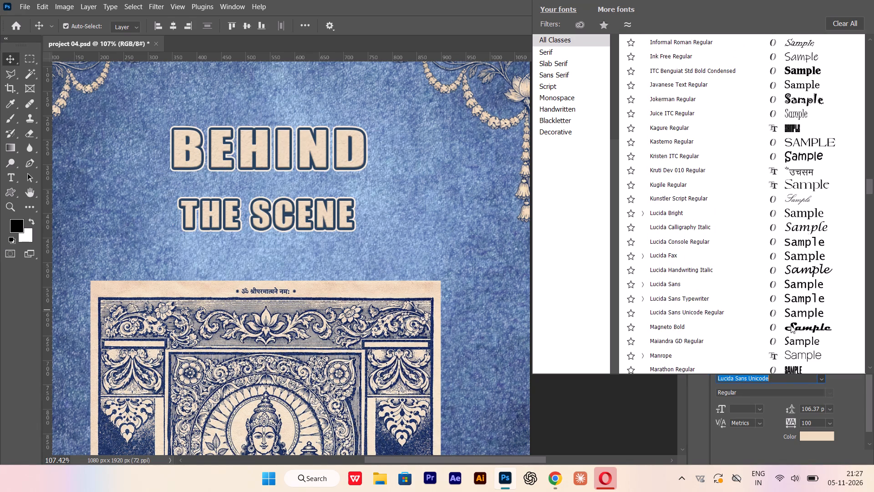
scroll(791, 326, "down", 3)
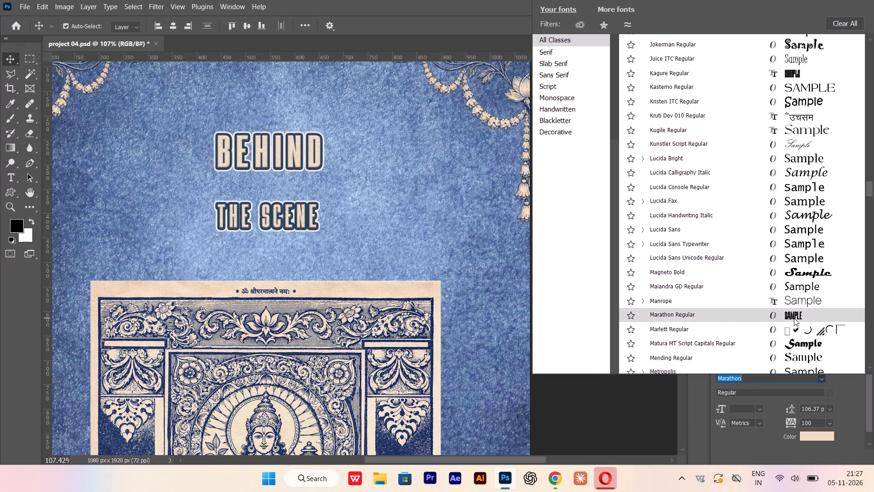
scroll(794, 317, "down", 4)
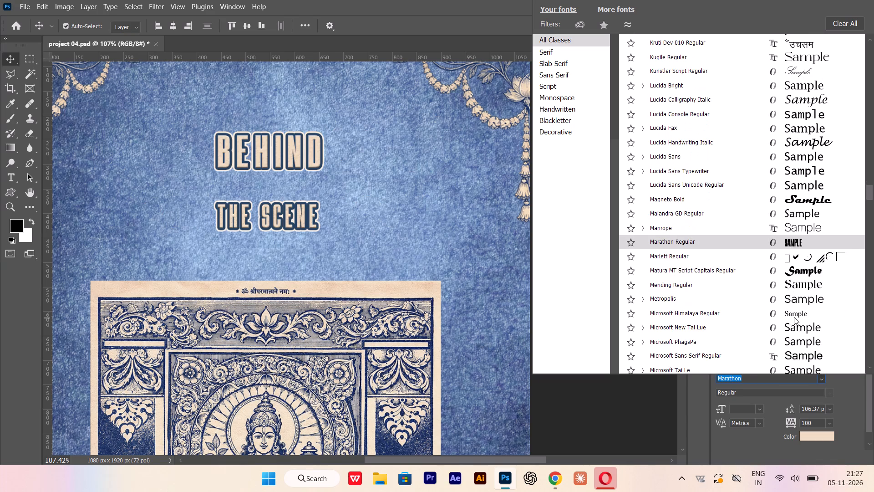
scroll(794, 317, "down", 10)
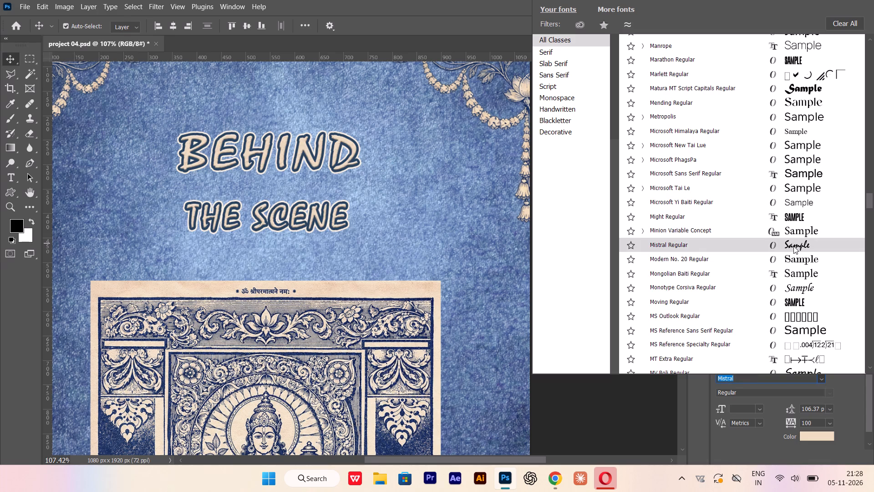
scroll(793, 246, "down", 2)
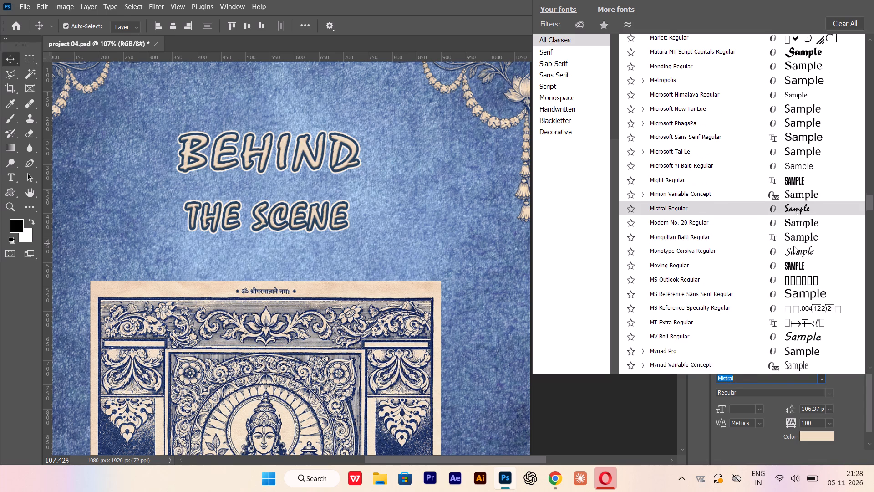
scroll(793, 246, "down", 7)
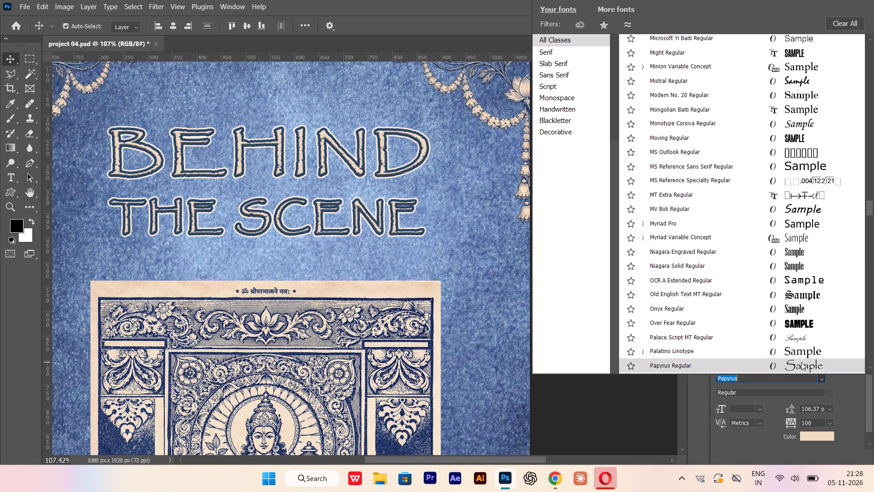
scroll(801, 362, "down", 9)
scroll(801, 340, "up", 1)
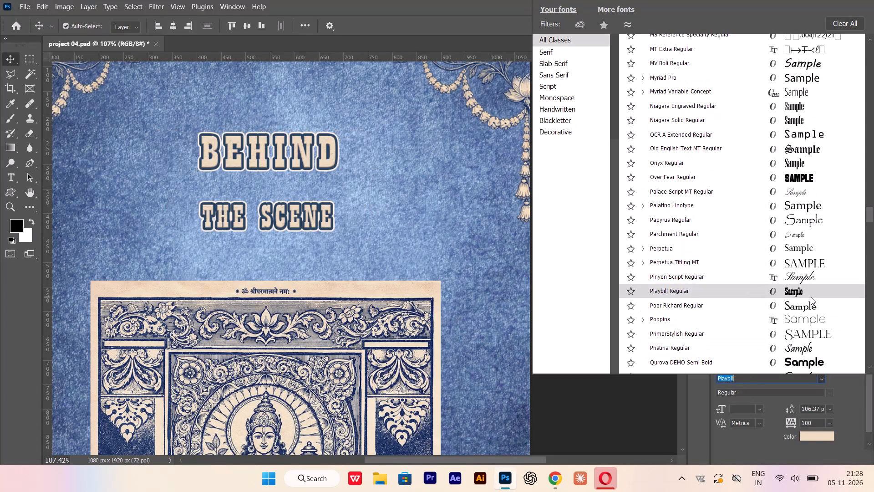
scroll(797, 215, "down", 4)
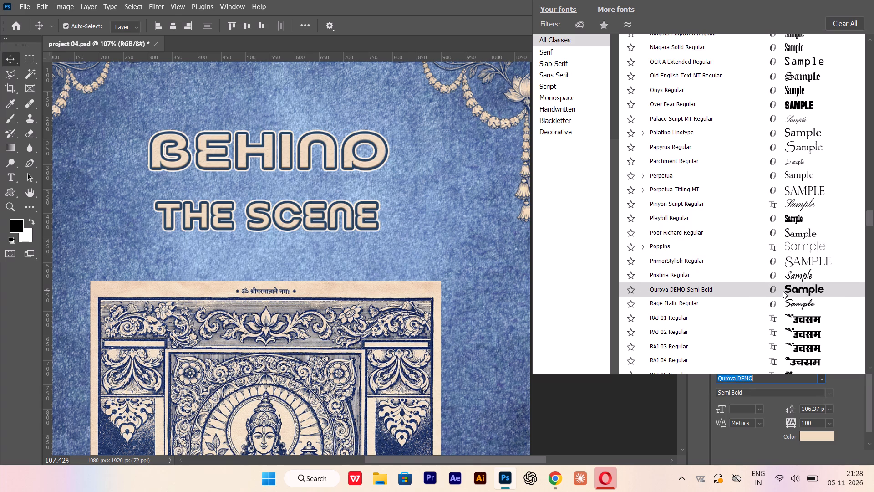
scroll(783, 291, "down", 17)
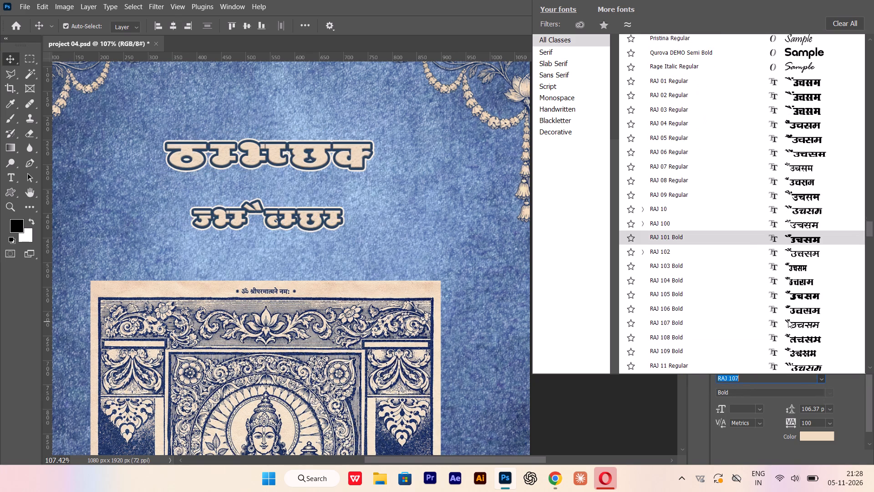
scroll(788, 320, "down", 11)
scroll(738, 317, "down", 16)
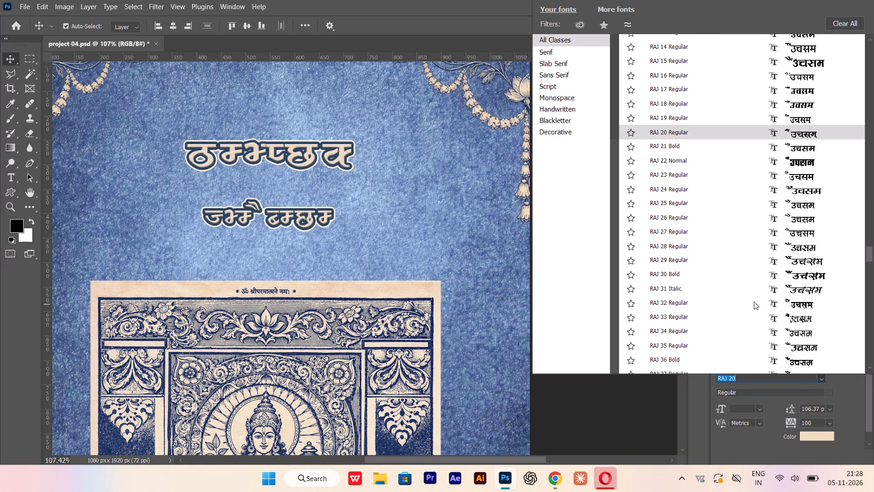
scroll(754, 302, "down", 20)
scroll(754, 302, "down", 9)
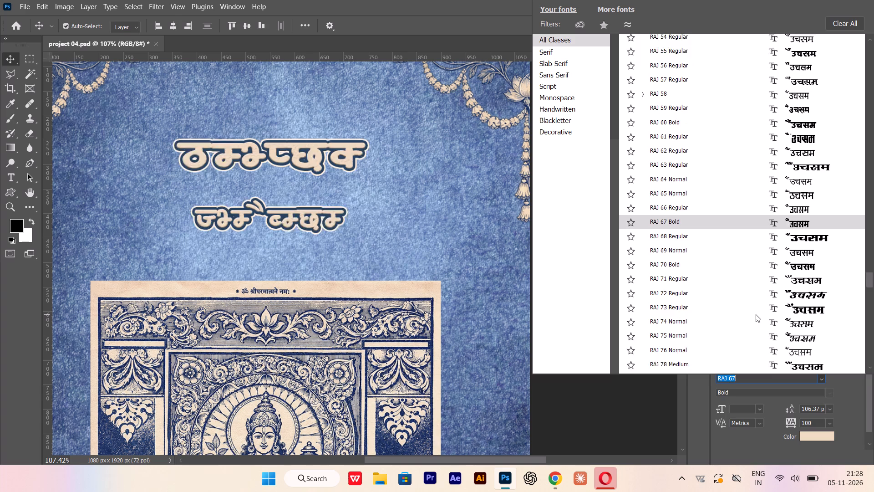
scroll(756, 314, "down", 18)
scroll(751, 319, "down", 9)
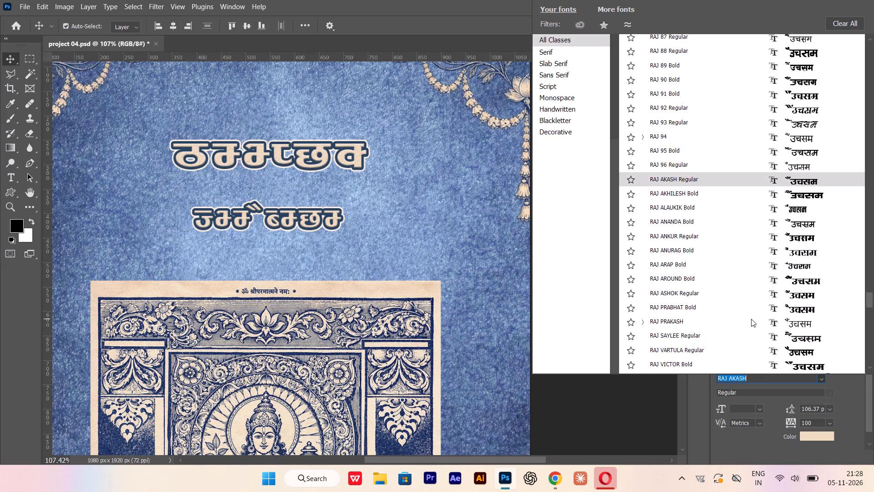
scroll(751, 319, "down", 5)
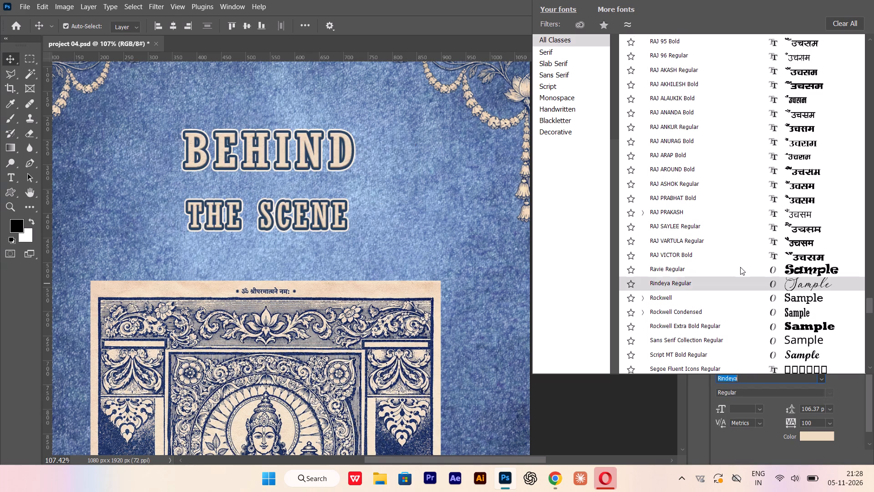
scroll(768, 318, "down", 4)
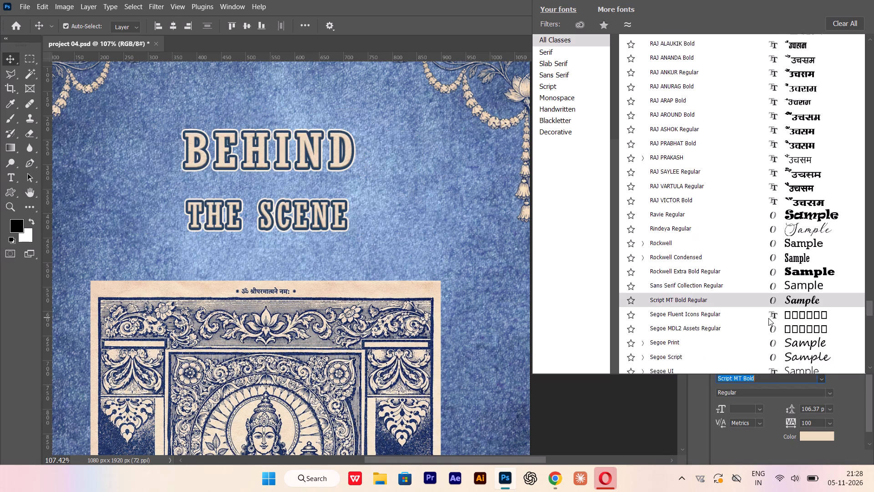
scroll(768, 318, "down", 5)
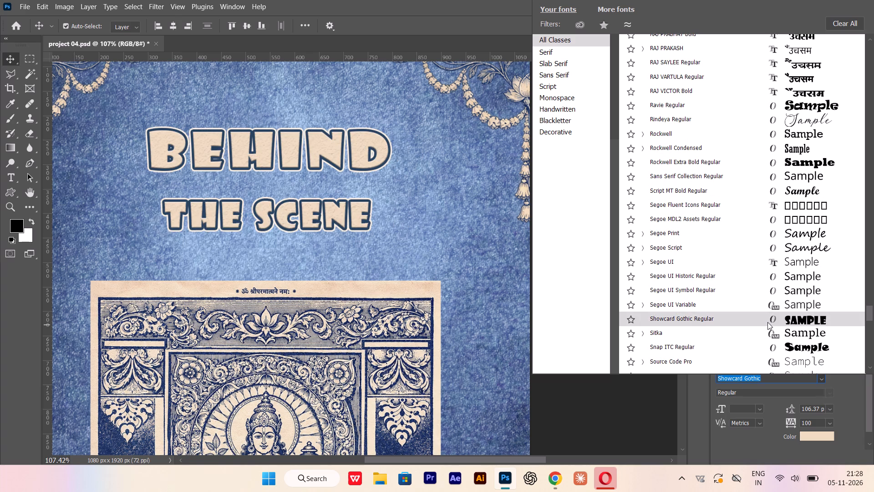
scroll(767, 322, "down", 1)
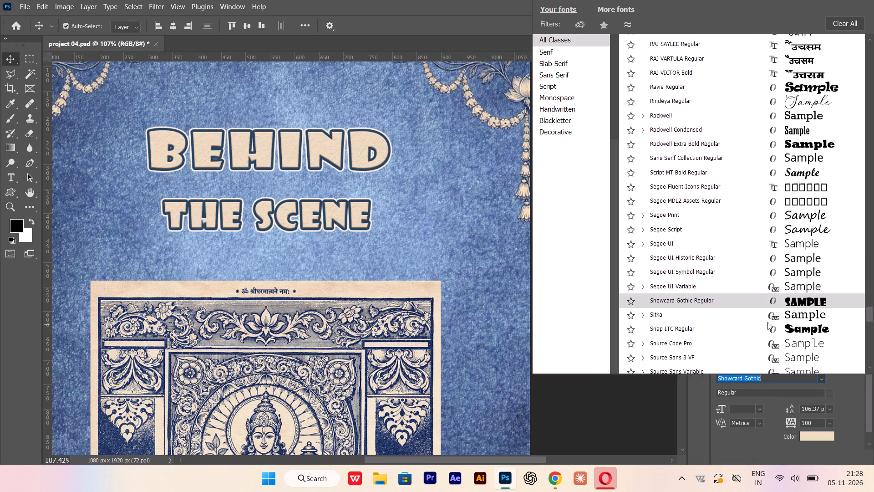
scroll(767, 322, "down", 7)
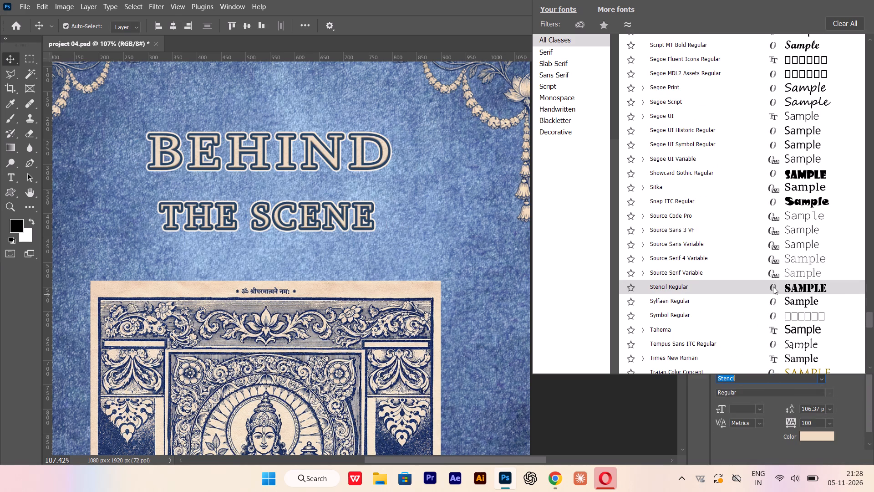
scroll(774, 287, "down", 7)
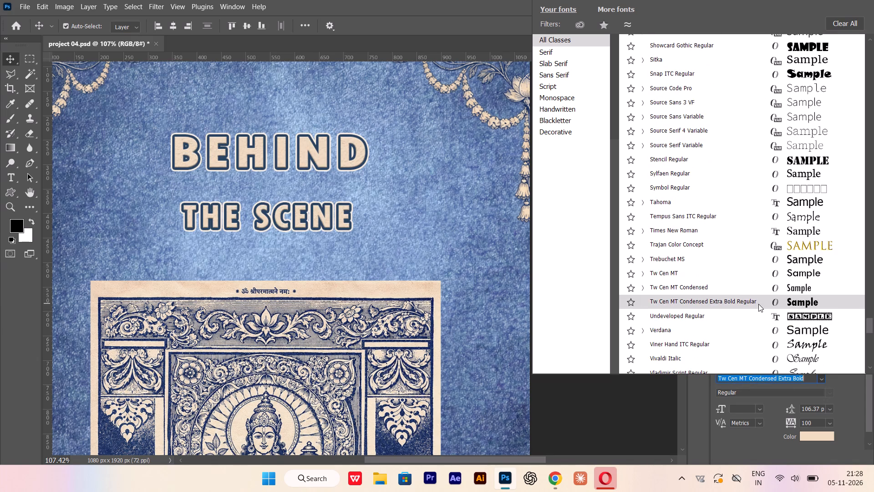
scroll(752, 314, "down", 4)
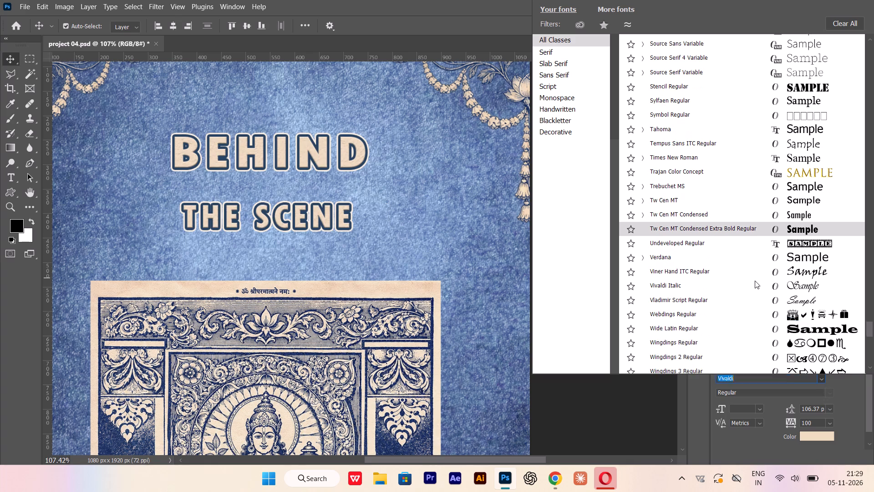
scroll(764, 269, "down", 5)
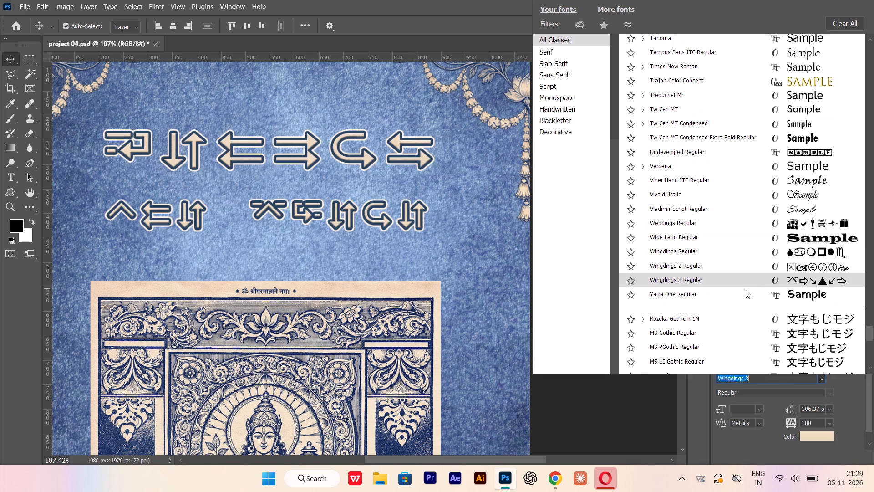
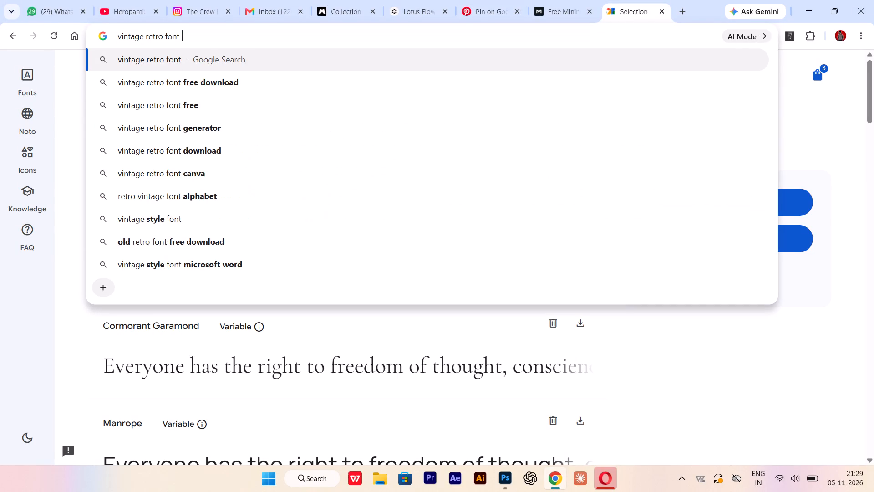
Search the web for "vintage retro font" and open the 1001 Fonts page of vintage fonts.
key("Return")
left_click(240, 174)
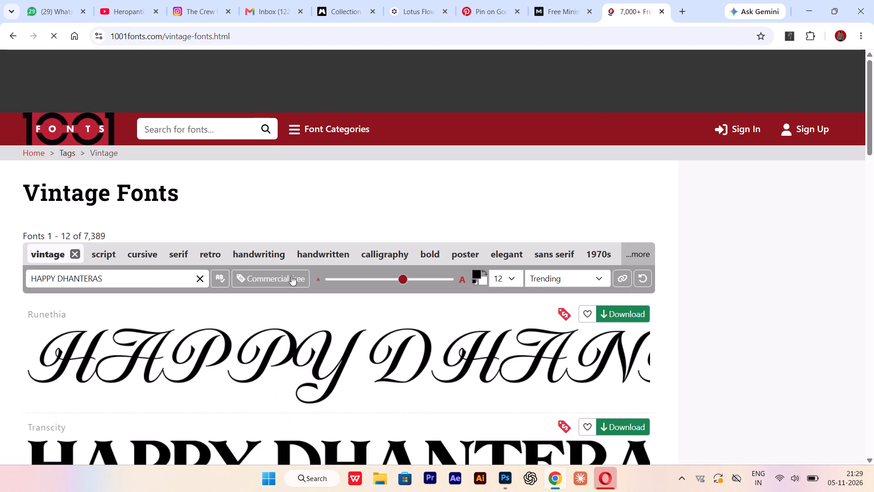
Look through the first page of vintage fonts, comparing the sample lettering for a suitable retro title face.
scroll(307, 306, "down", 4)
scroll(309, 256, "down", 1)
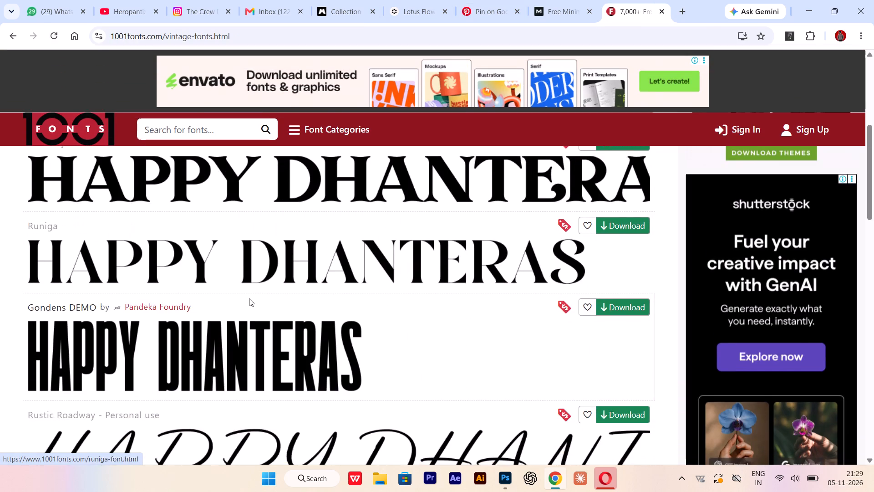
scroll(249, 299, "up", 4)
scroll(249, 300, "down", 2)
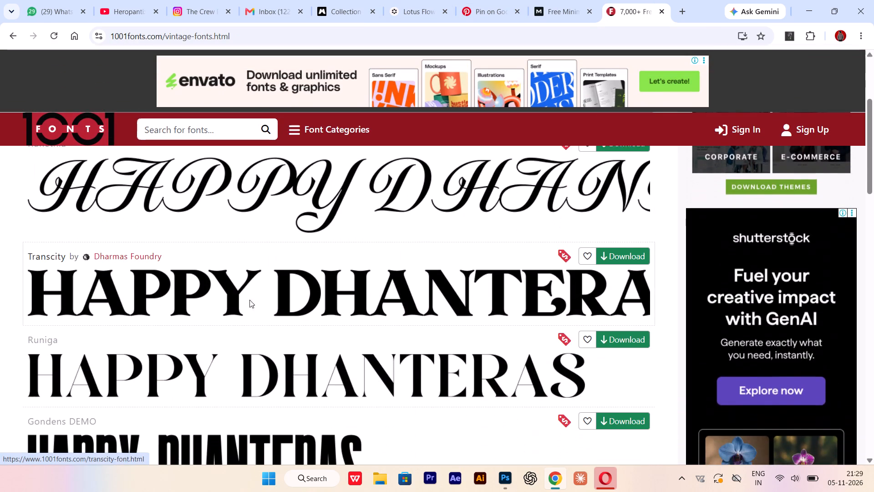
scroll(249, 300, "down", 9)
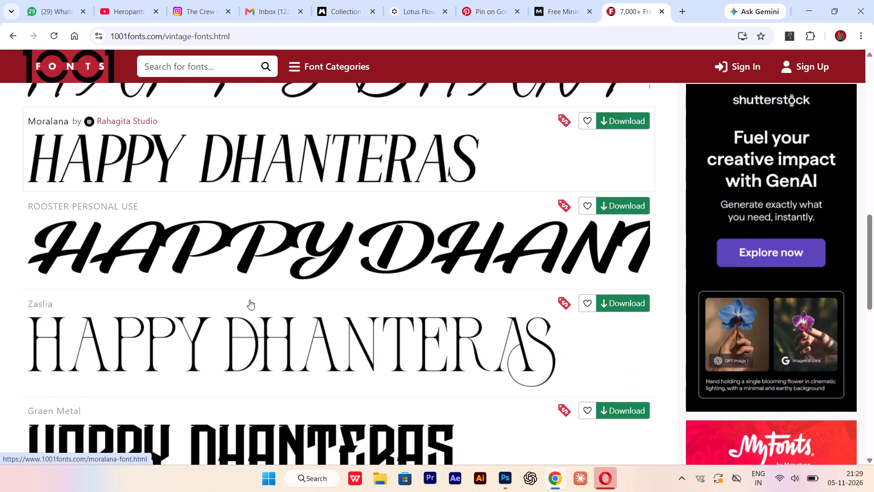
scroll(249, 300, "up", 4)
scroll(249, 300, "down", 5)
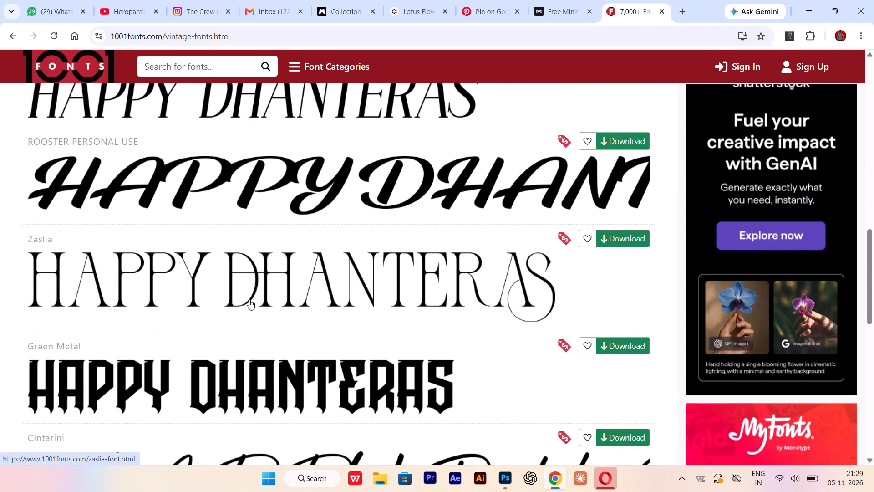
scroll(270, 271, "up", 6)
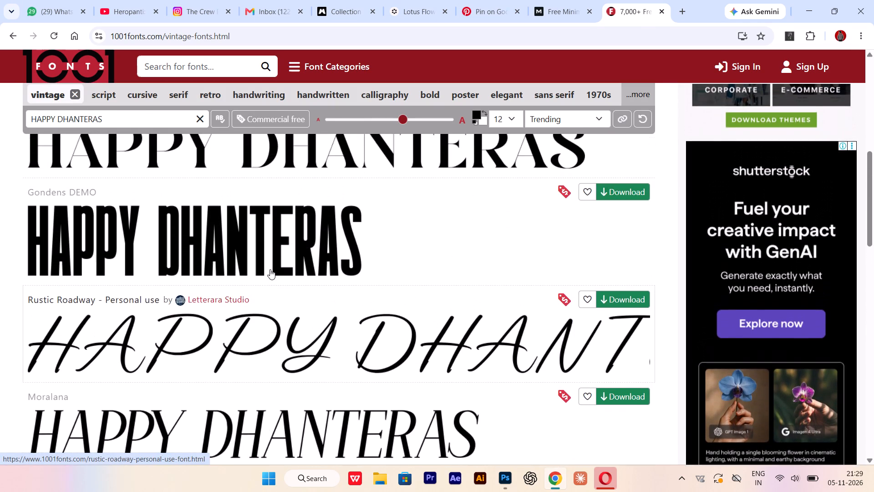
scroll(270, 269, "up", 2)
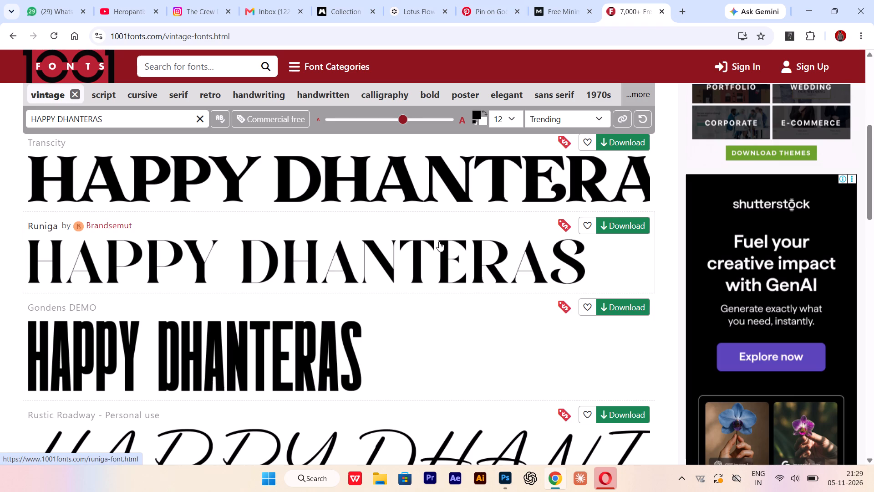
Replace the font preview's sample text with "BEHIND THE SCENE".
left_click_drag(179, 123, 170, 123)
left_click_drag(162, 123, 0, 145)
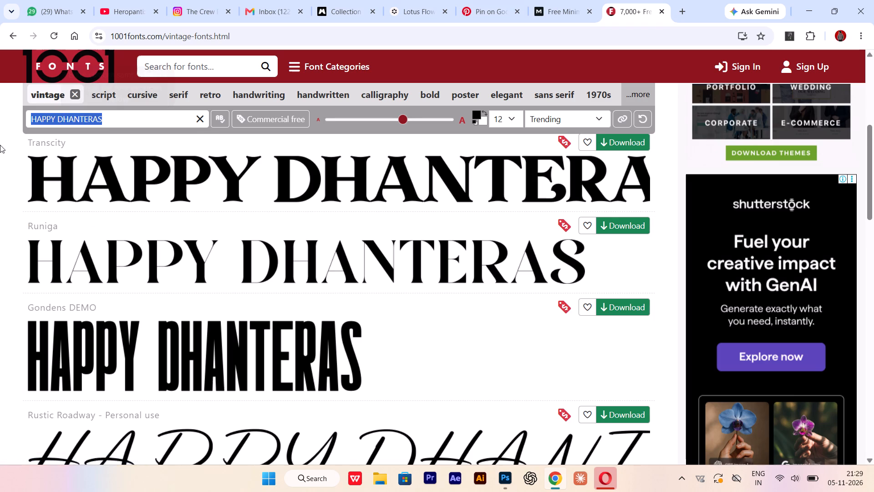
type("behi")
key("ctrl+a")
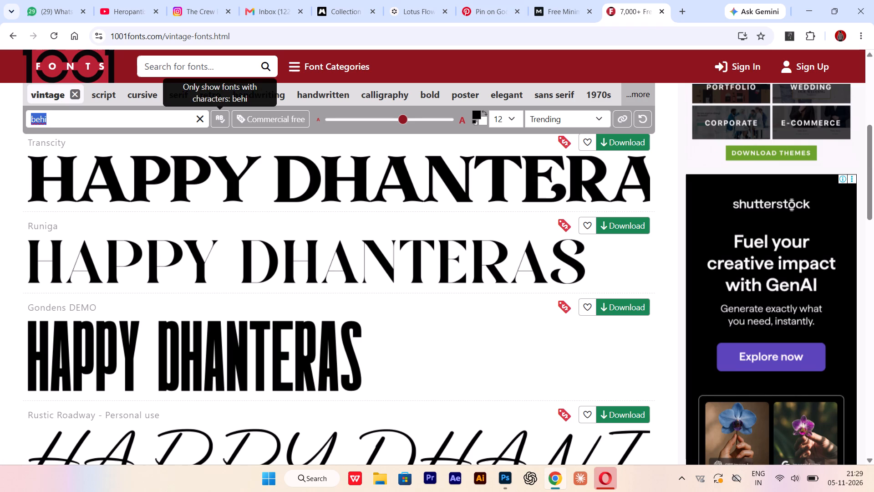
type("BEHIND THE SCENE")
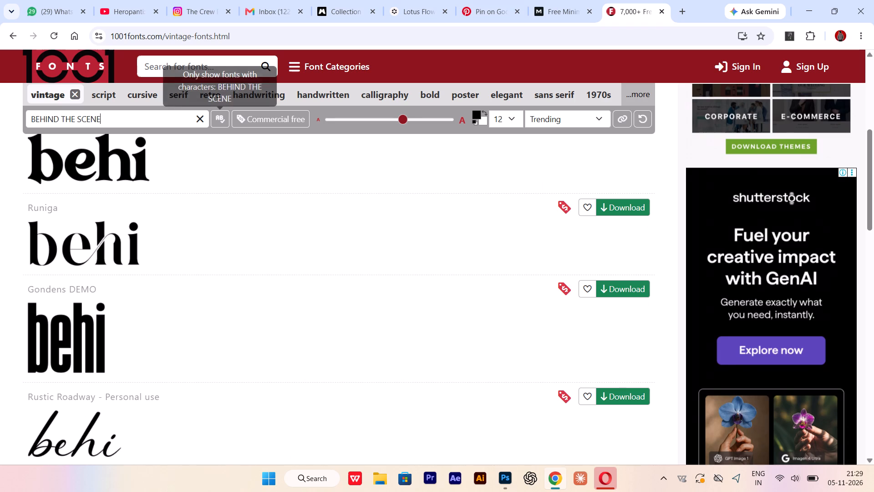
Compare the first vintage fonts with the new sample text, download Runiga, and check the download's progress.
scroll(55, 234, "up", 3)
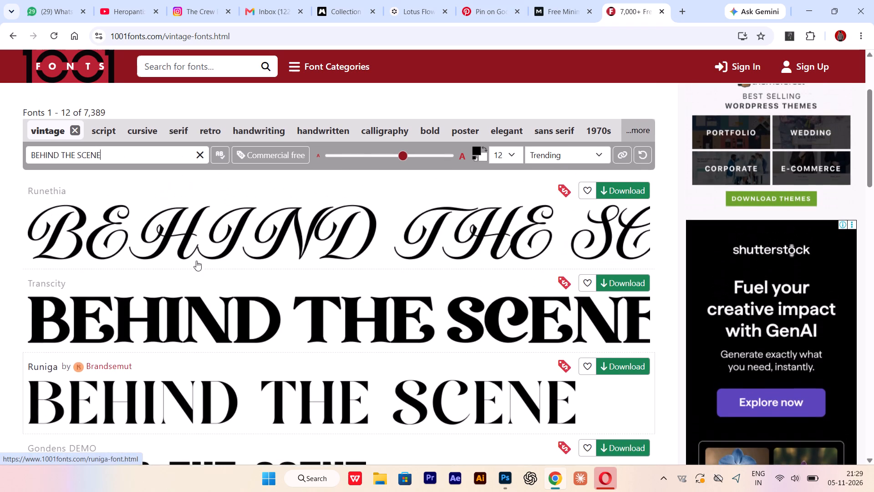
scroll(225, 273, "down", 2)
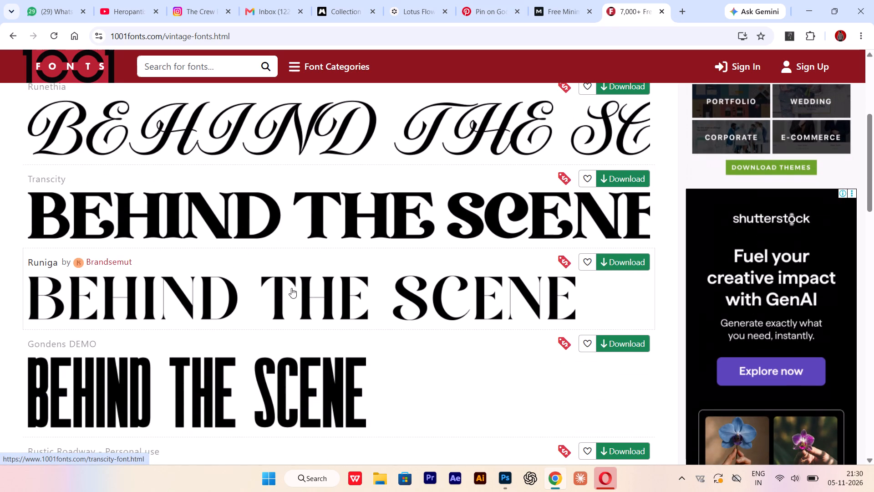
left_click(606, 266)
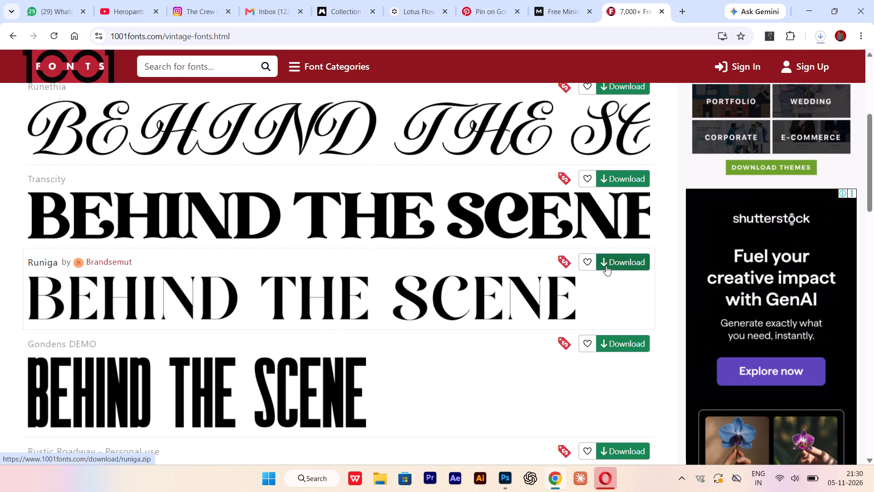
left_click(819, 45)
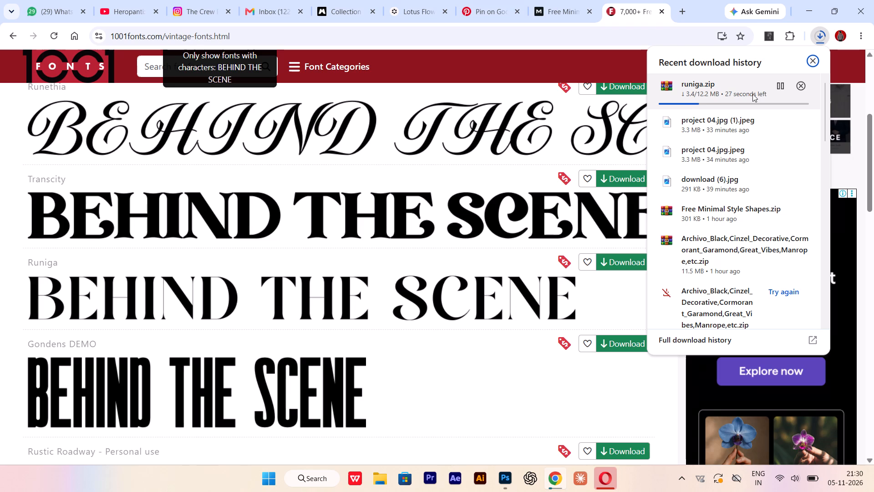
Browse the rest of the first page and all of page 2 of the vintage fonts for title candidates.
scroll(564, 290, "down", 4)
scroll(528, 389, "down", 3)
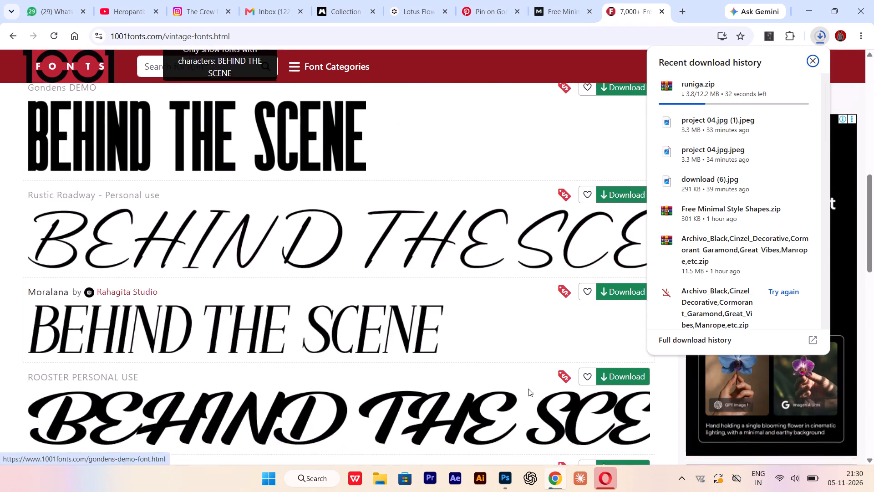
scroll(528, 389, "down", 1)
scroll(395, 348, "down", 6)
left_click(435, 407)
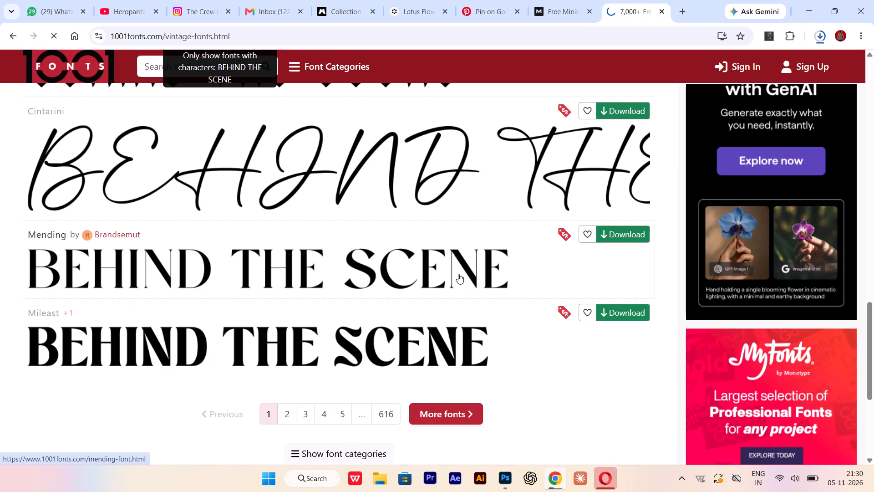
scroll(430, 332, "down", 6)
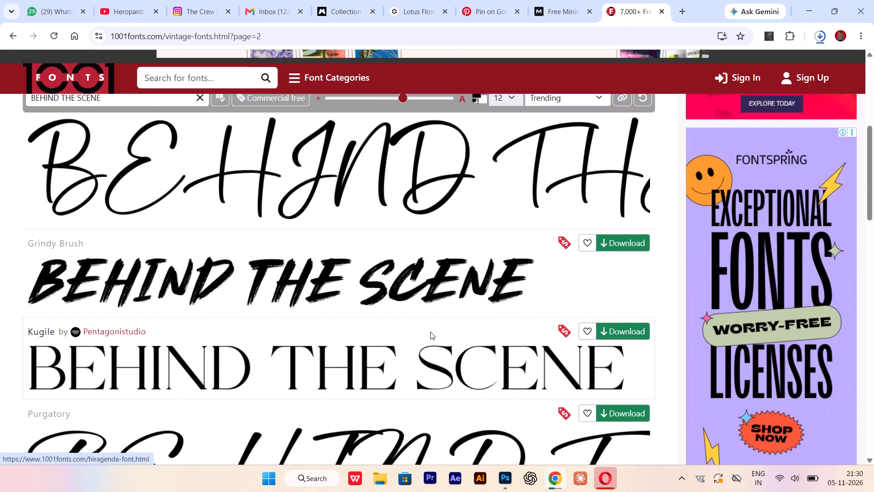
scroll(430, 332, "down", 8)
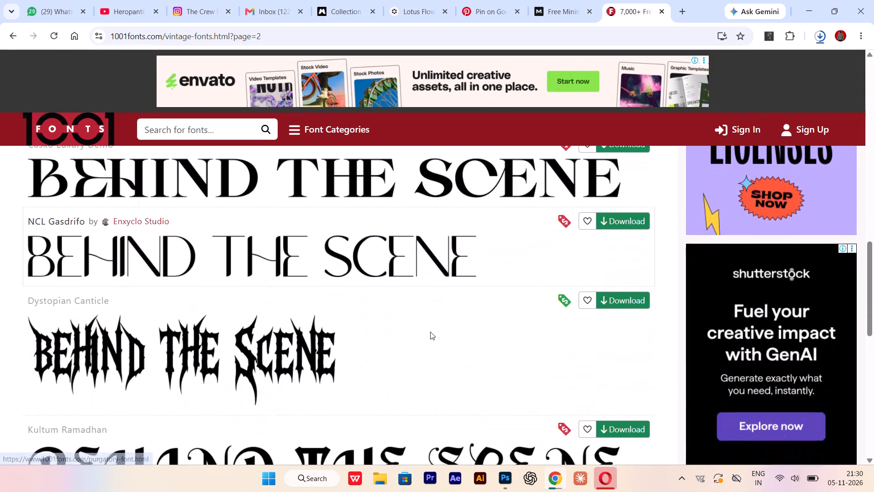
scroll(430, 332, "down", 3)
scroll(470, 339, "down", 3)
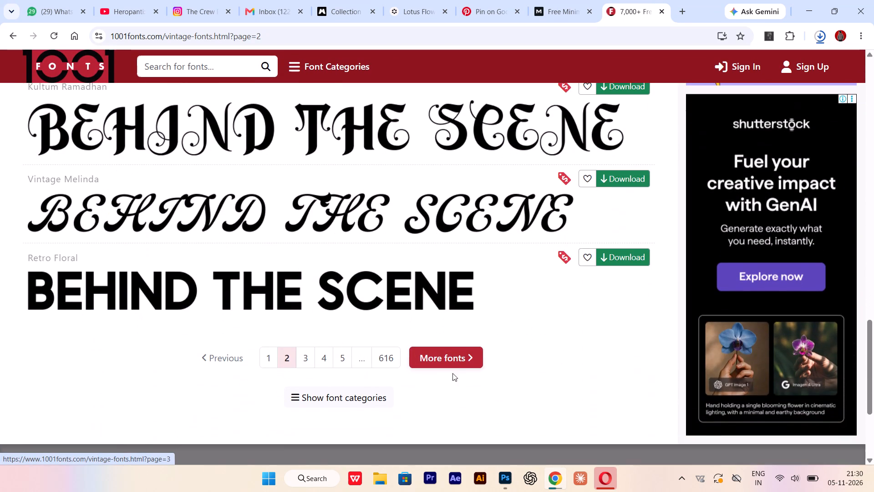
Examine the "BEHIND THE SCENE" samples on pages 3 and 4 of the vintage fonts.
left_click(454, 362)
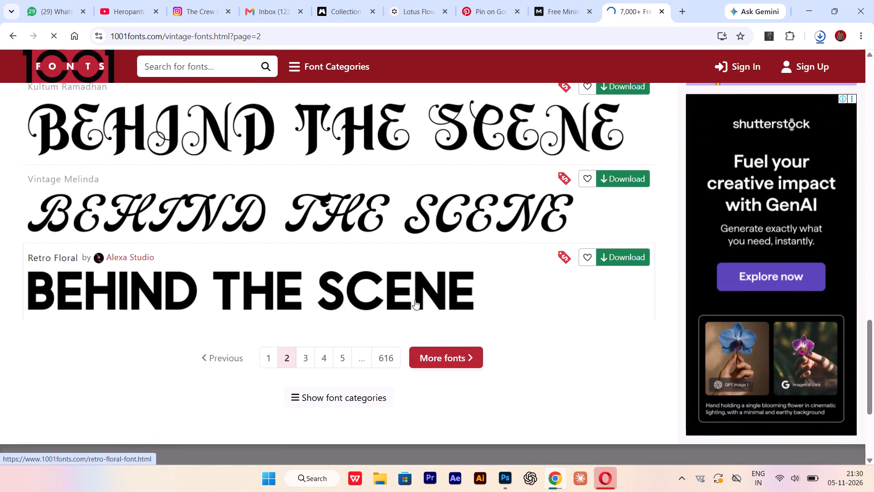
scroll(421, 299, "down", 3)
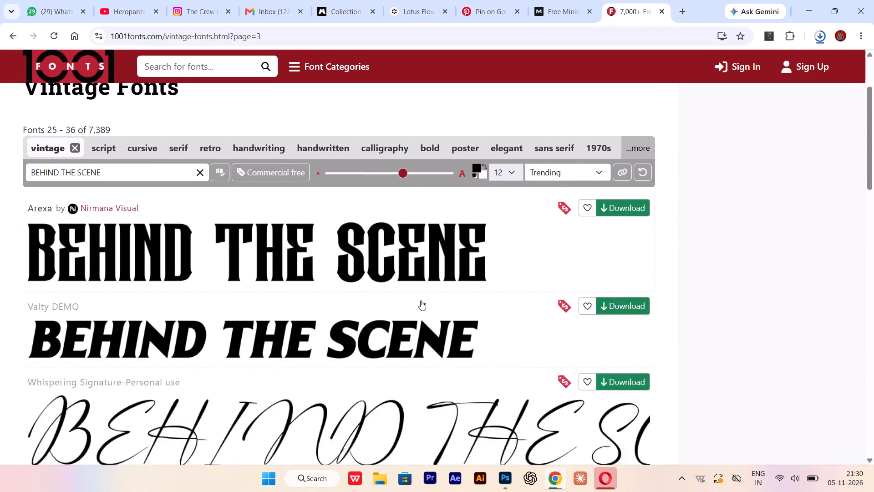
scroll(421, 300, "down", 11)
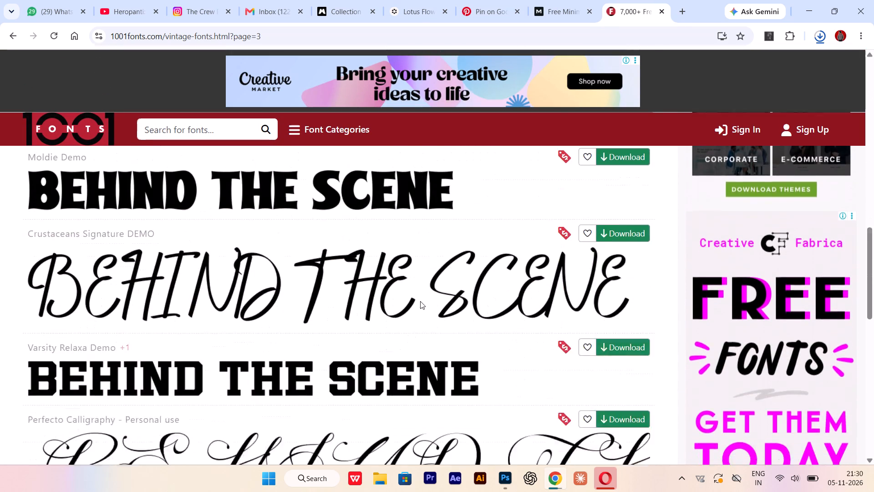
scroll(420, 301, "down", 3)
scroll(420, 301, "up", 5)
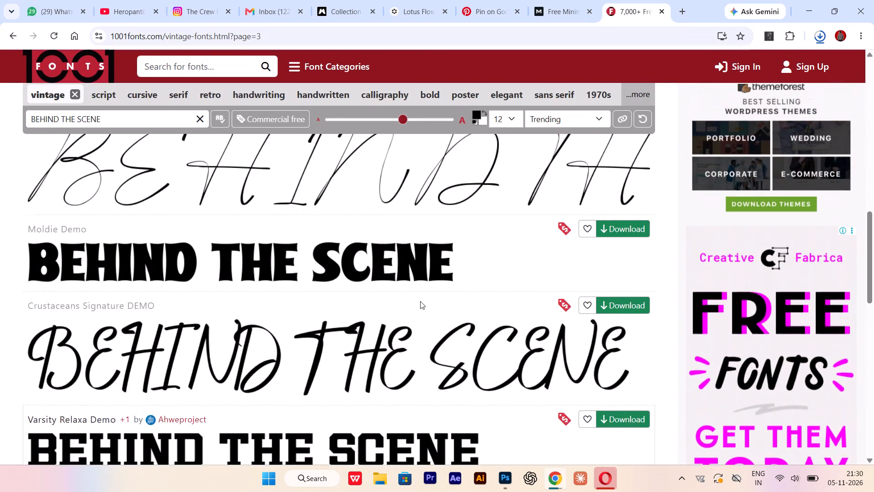
scroll(420, 301, "down", 9)
left_click(458, 347)
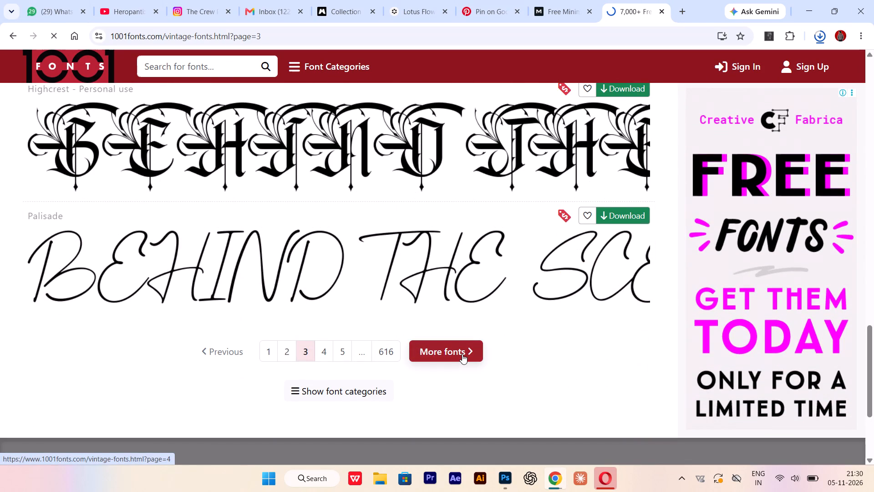
scroll(412, 318, "down", 8)
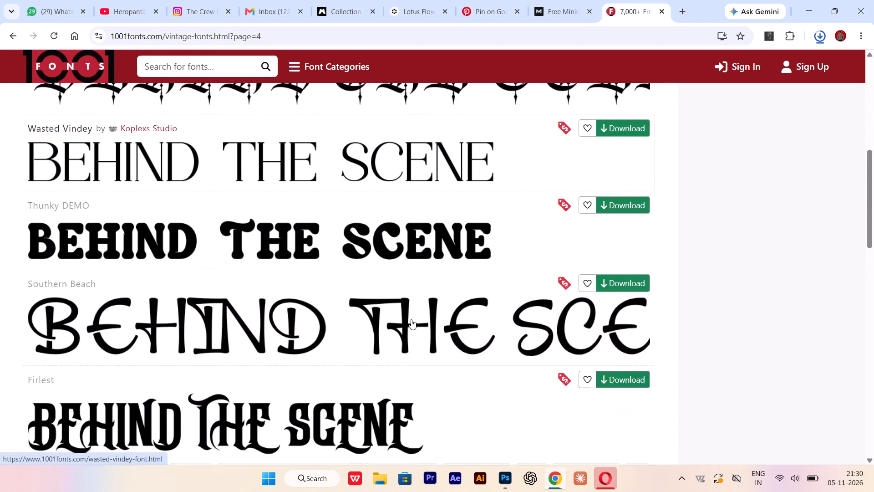
scroll(411, 319, "down", 8)
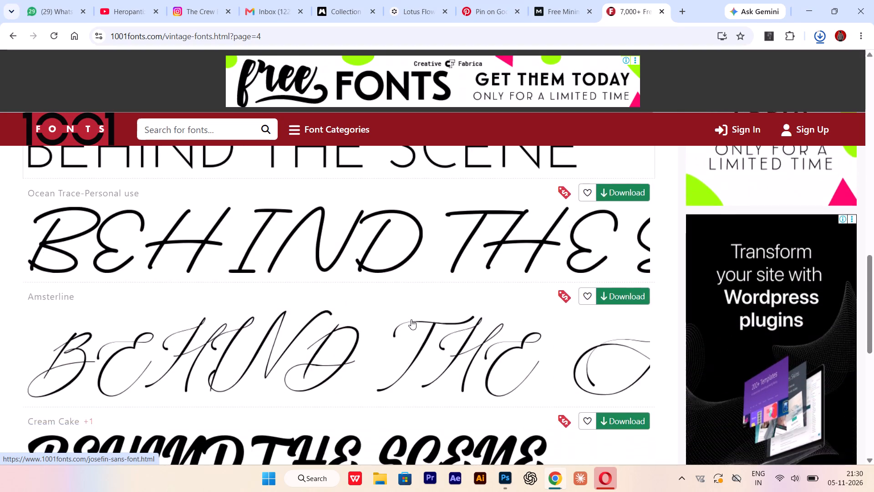
scroll(454, 348, "down", 2)
Examine the "BEHIND THE SCENE" samples on pages 5 and 6 of the vintage fonts.
left_click(451, 406)
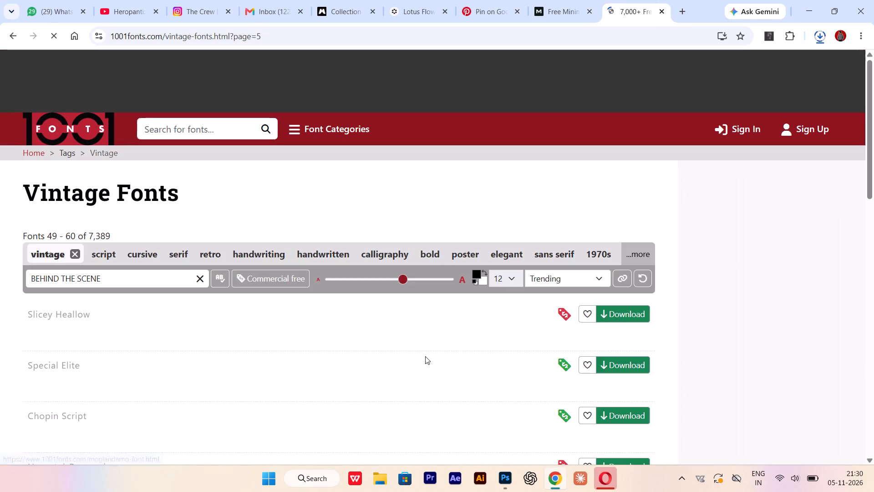
scroll(360, 340, "down", 10)
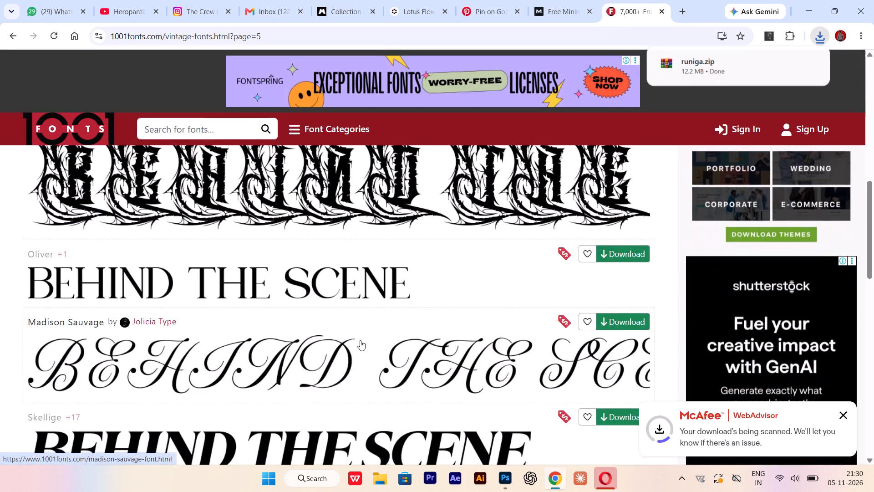
scroll(360, 340, "down", 7)
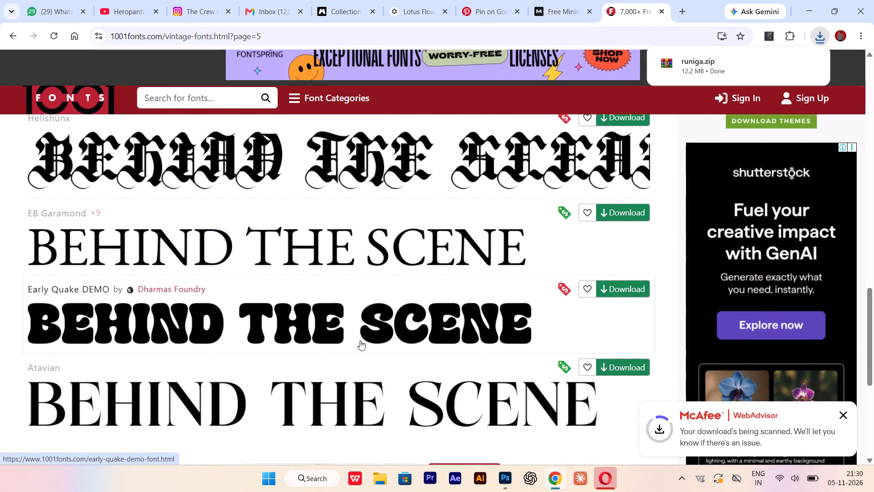
scroll(360, 340, "down", 2)
left_click(447, 356)
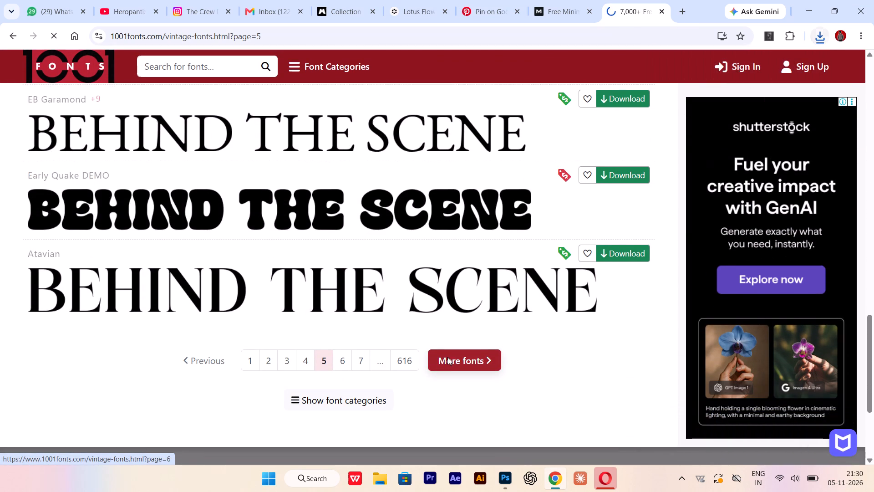
scroll(201, 290, "down", 5)
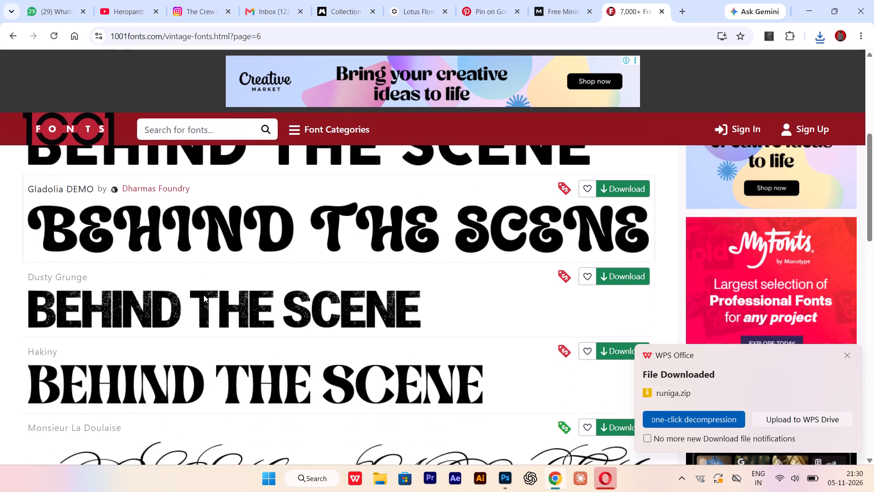
scroll(204, 294, "down", 1)
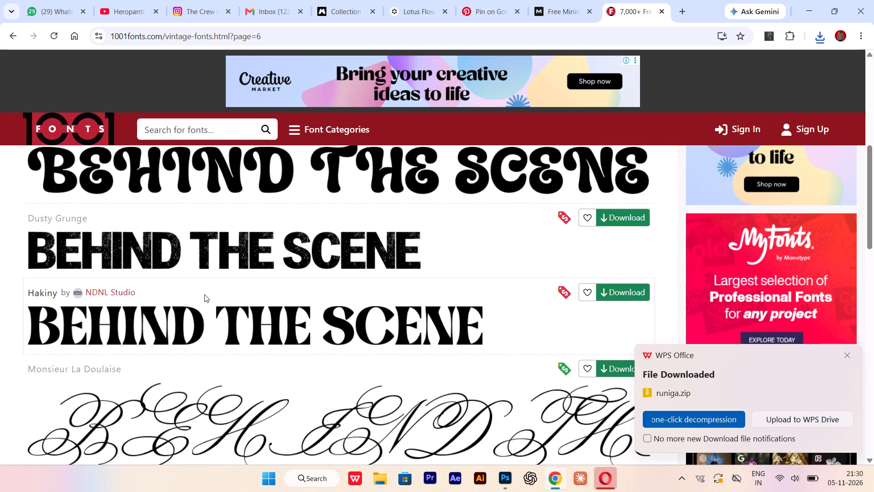
scroll(204, 294, "down", 7)
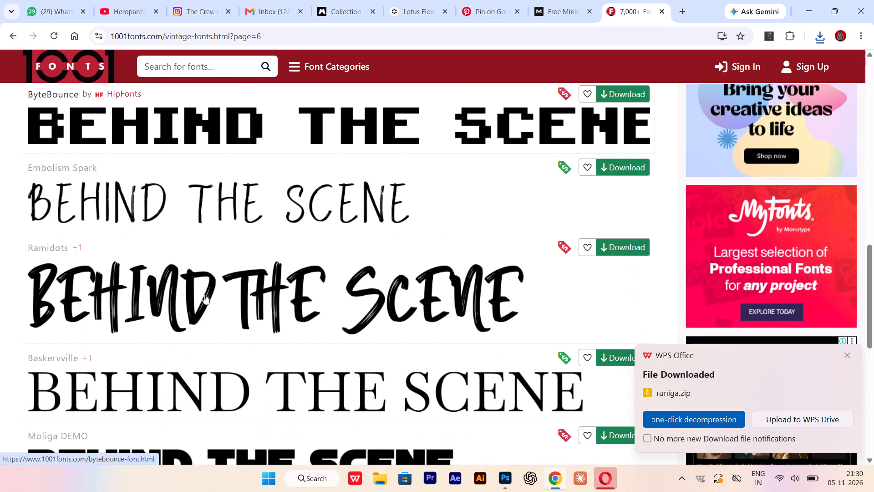
scroll(204, 294, "down", 4)
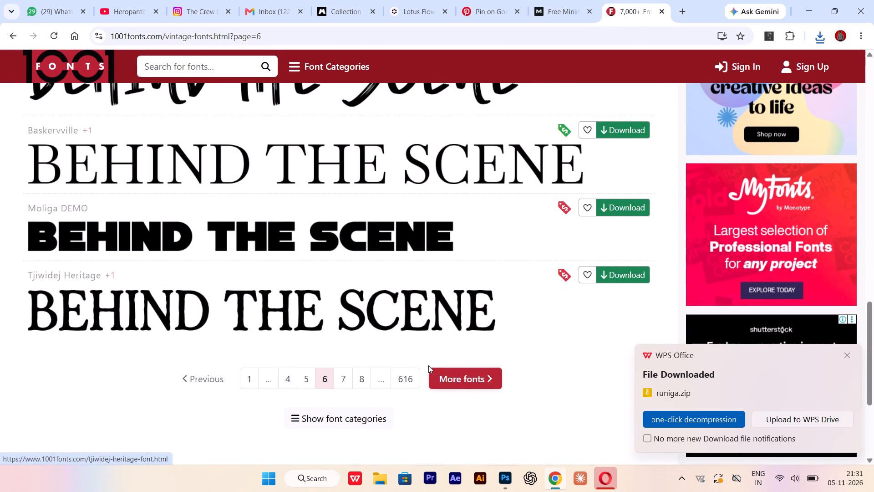
Browse the "BEHIND THE SCENE" samples on pages 7 and 8 of the vintage fonts for further title candidates.
left_click(442, 375)
scroll(407, 333, "down", 5)
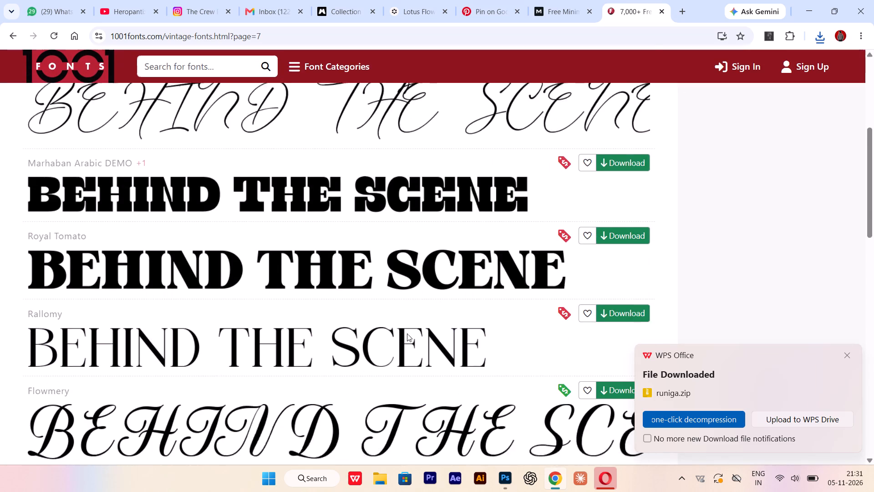
scroll(407, 333, "down", 4)
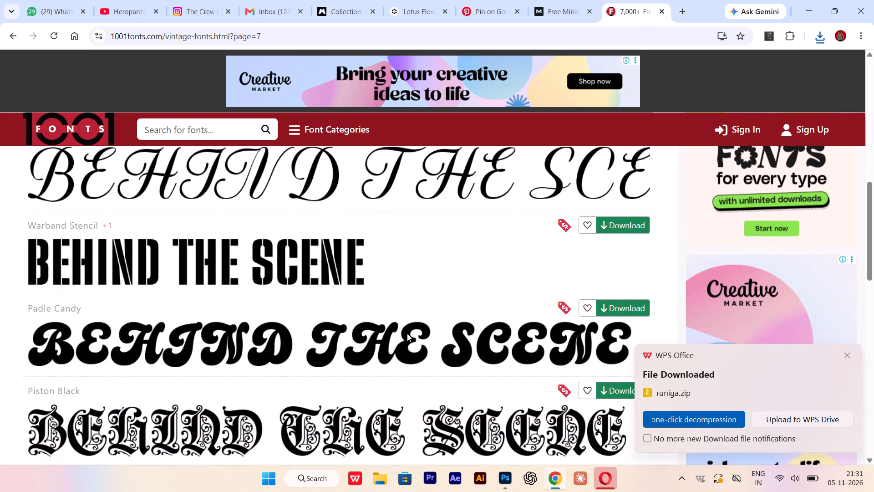
scroll(407, 333, "down", 3)
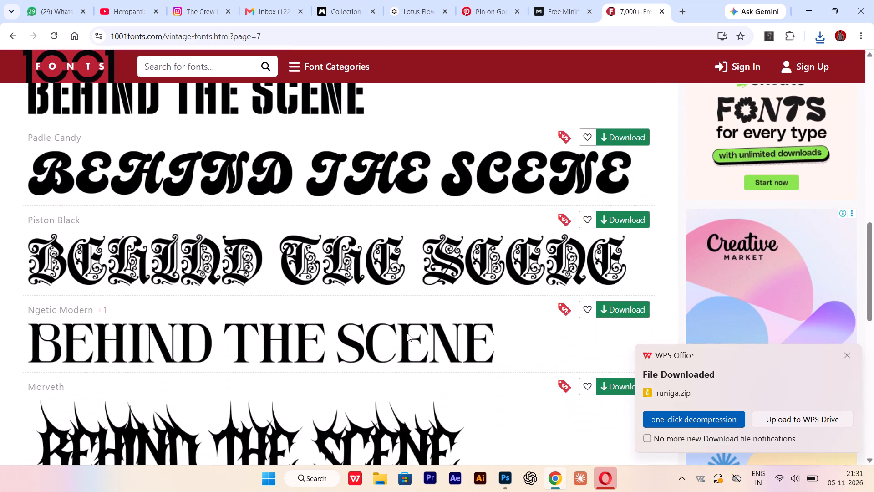
scroll(407, 333, "down", 6)
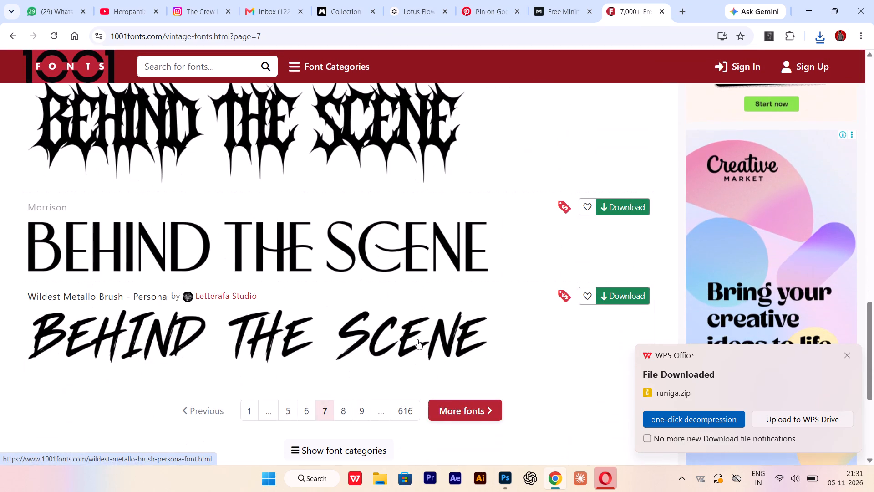
left_click(488, 401)
scroll(445, 338, "down", 4)
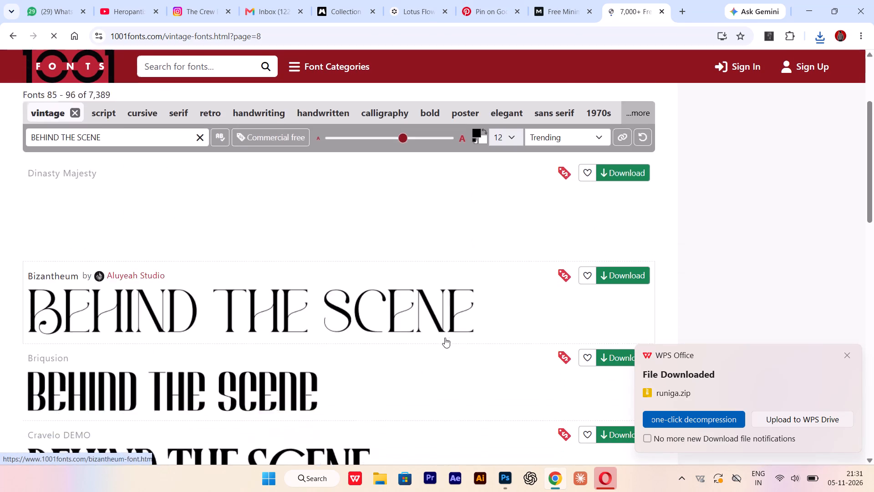
scroll(445, 338, "down", 6)
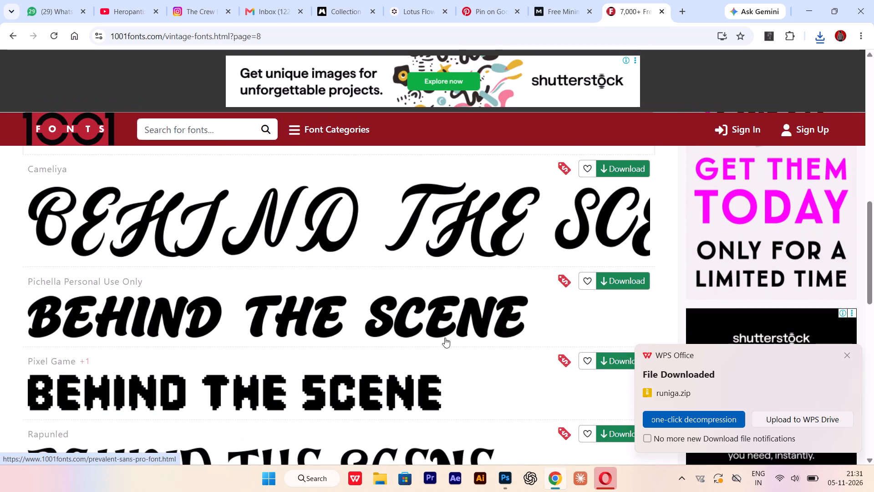
scroll(445, 338, "up", 6)
Open the downloaded runiga.zip archive and install the Runiga.otf font from it.
left_click(818, 44)
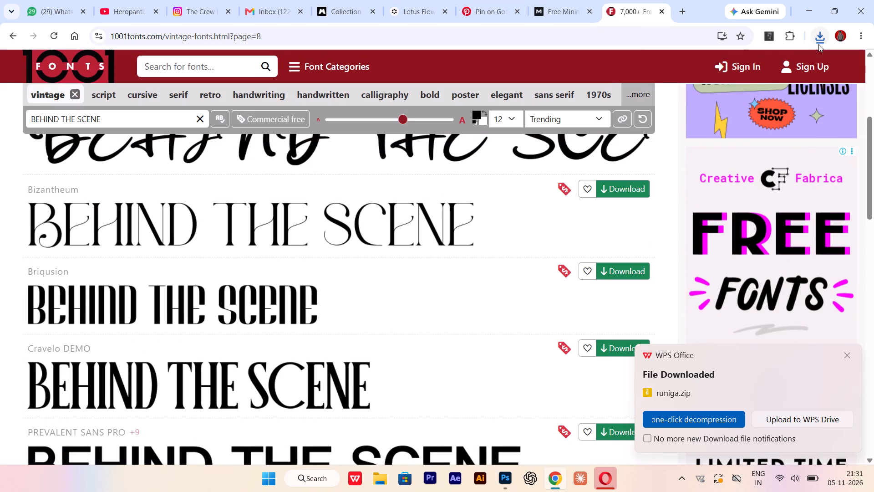
left_click(785, 82)
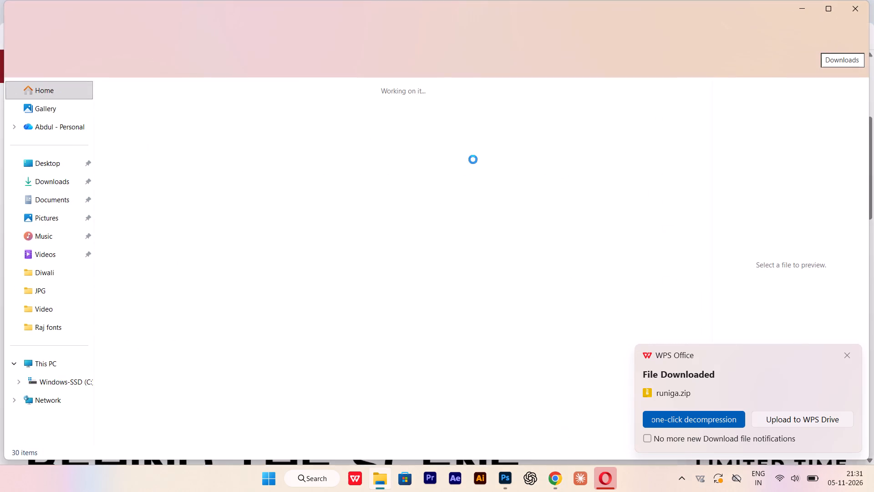
double_click(182, 174)
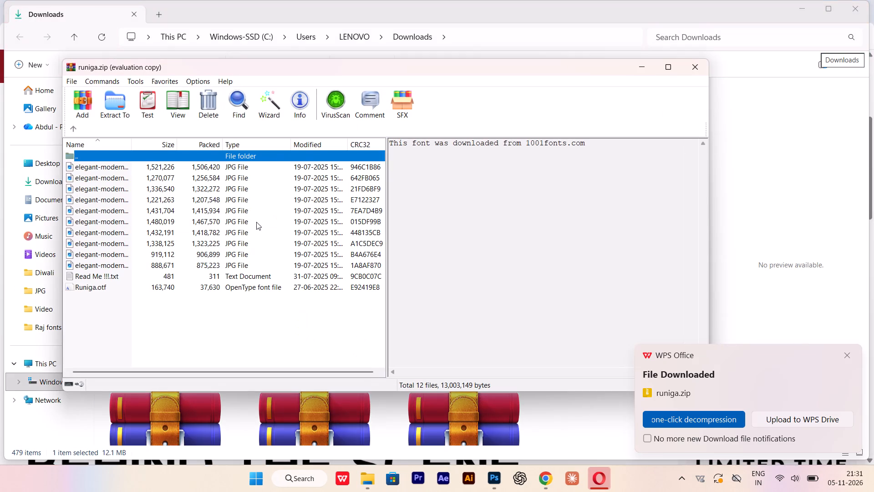
left_click(121, 294)
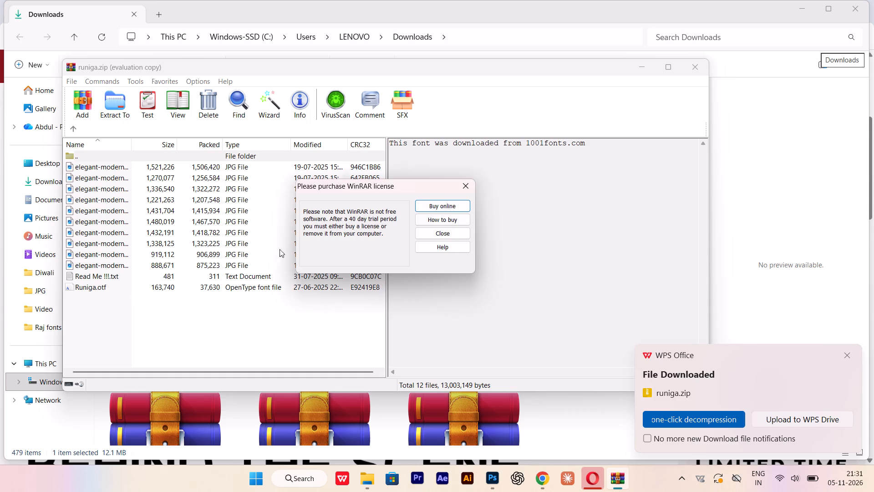
left_click(461, 185)
left_click(213, 288)
left_click(213, 288)
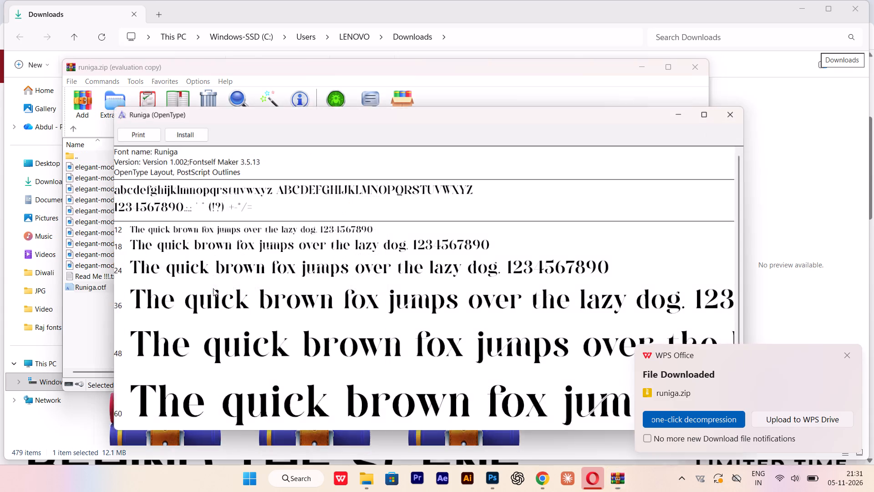
left_click(193, 131)
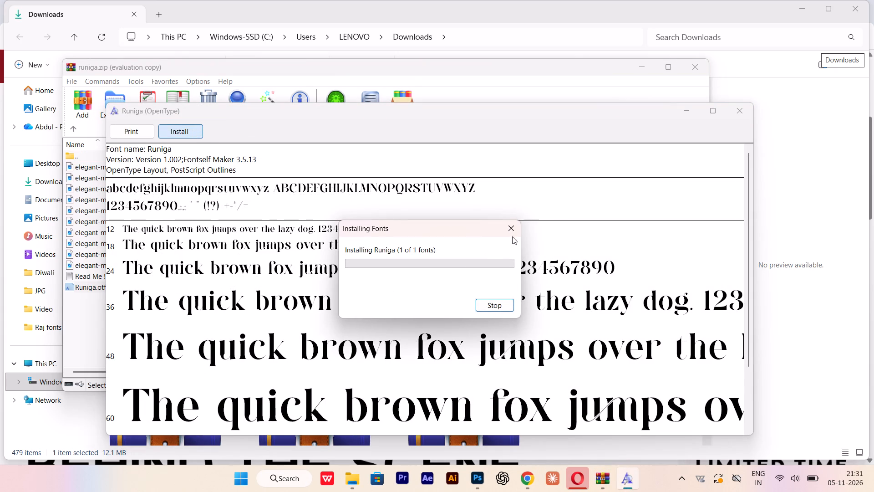
left_click(740, 115)
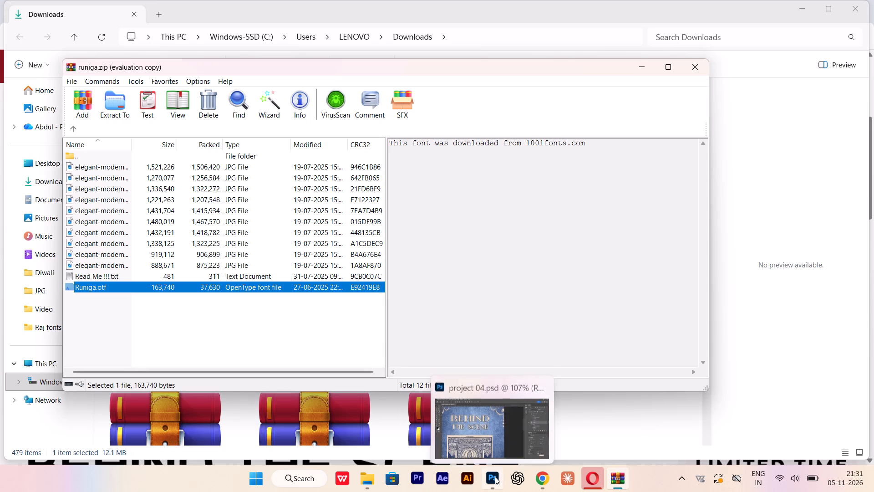
Switch to Photoshop and set the font of both title text layers, "Behind" and "The scene", to Runiga.
left_click(498, 436)
left_click(383, 227)
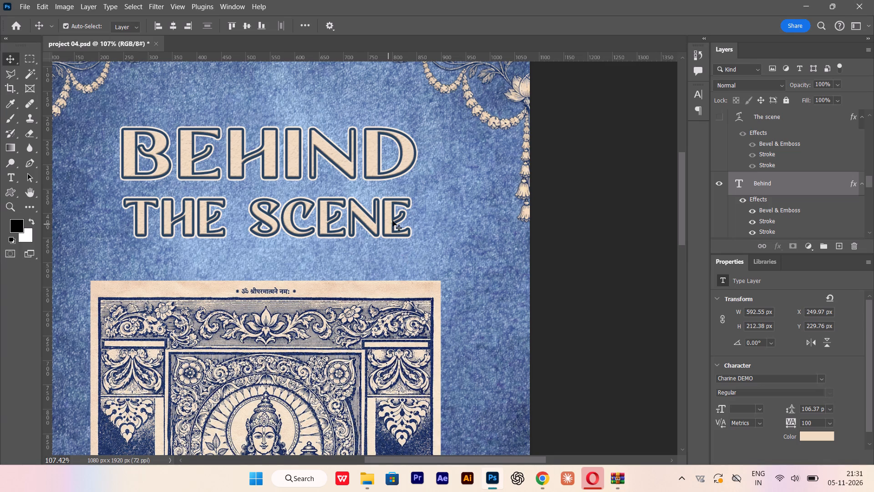
left_click(395, 169)
left_click(767, 381)
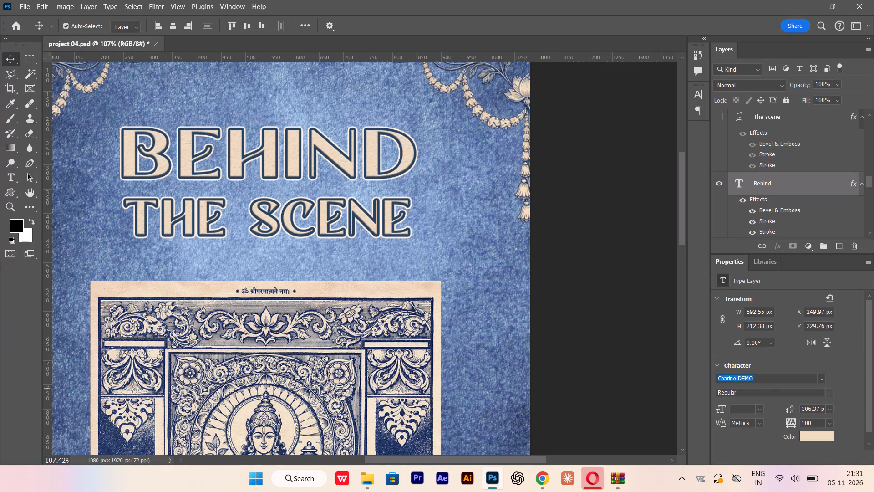
type("RUNIGA")
key("Down")
key("Return")
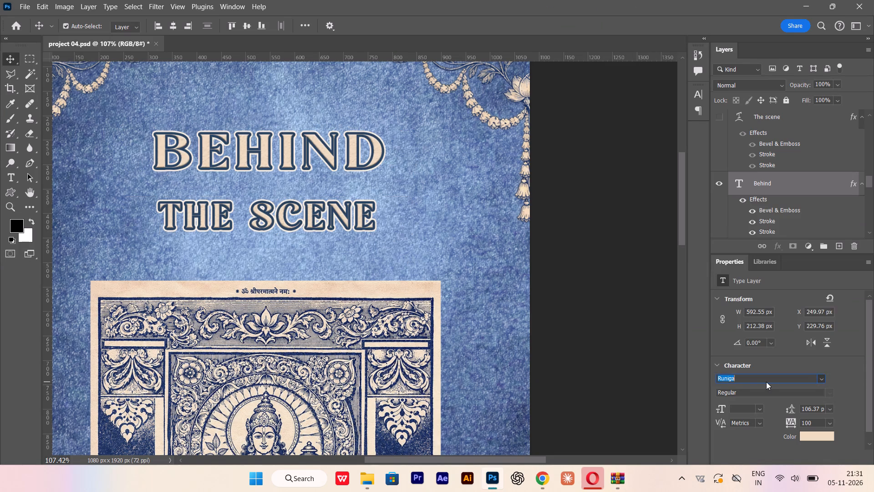
left_click(584, 306)
Scale the "BEHIND" and "THE SCENE" title lines up together to about 148%.
left_click(368, 159)
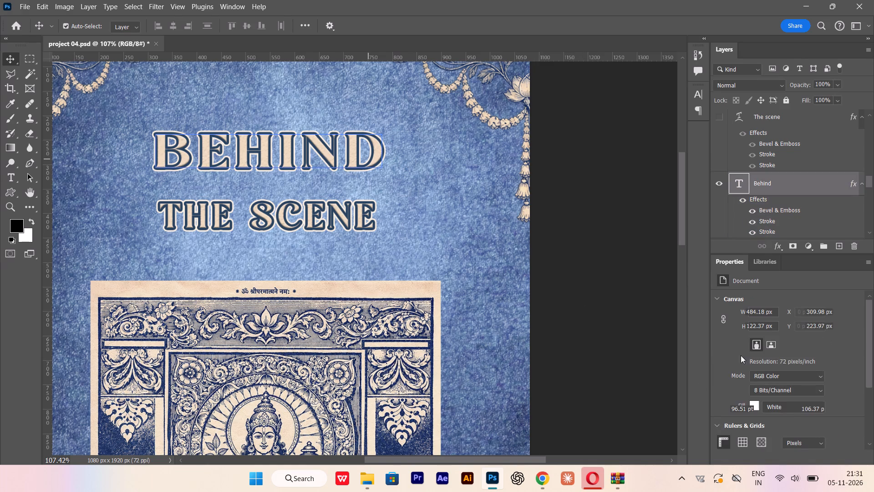
scroll(312, 156, "up", 3, "alt")
left_click(323, 152)
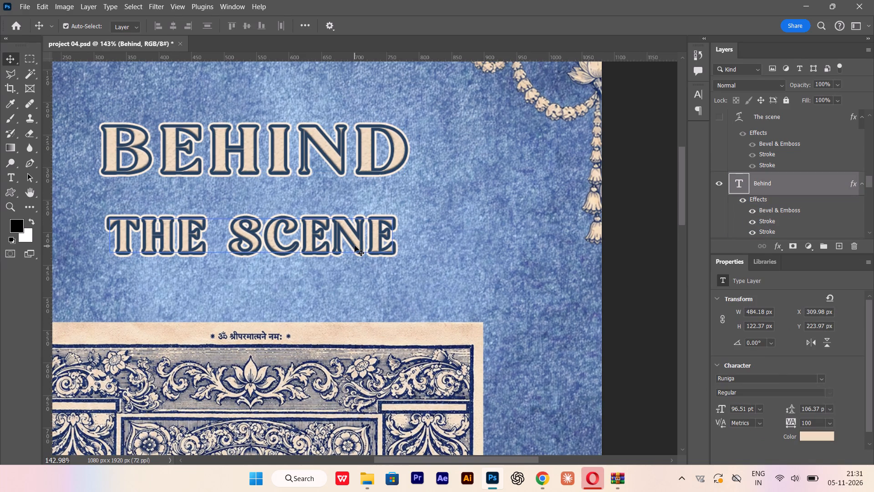
left_click(355, 246, "shift")
key("ctrl+t")
scroll(403, 232, "down", 3)
left_click(406, 247)
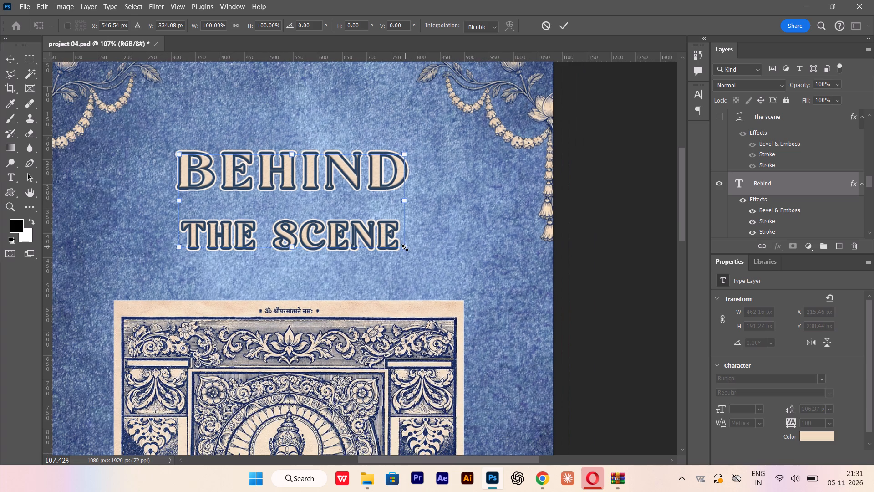
left_click_drag(404, 248, 454, 281, "alt+shift")
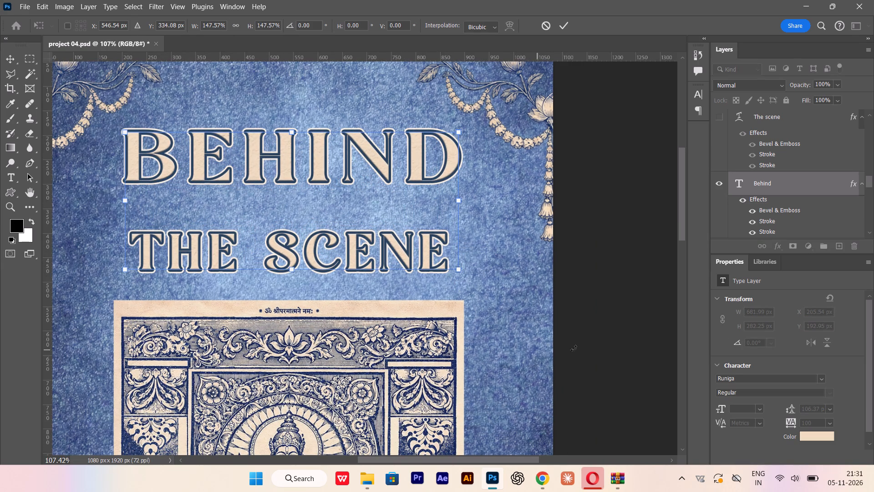
key("Return")
left_click(664, 286)
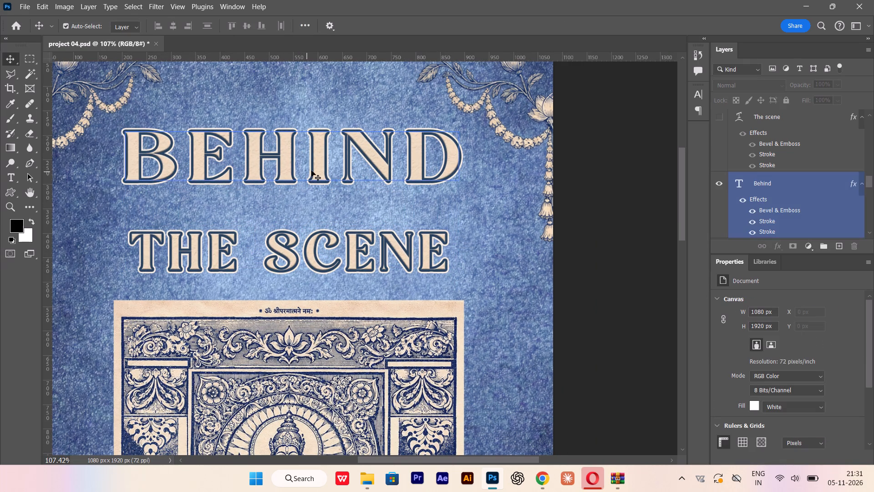
Tighten the gap between the title lines by moving "BEHIND" down and "THE SCENE" slightly up.
left_click_drag(311, 170, 316, 193)
scroll(434, 231, "down", 10, "alt")
scroll(453, 242, "down", 8)
scroll(391, 187, "up", 10, "alt")
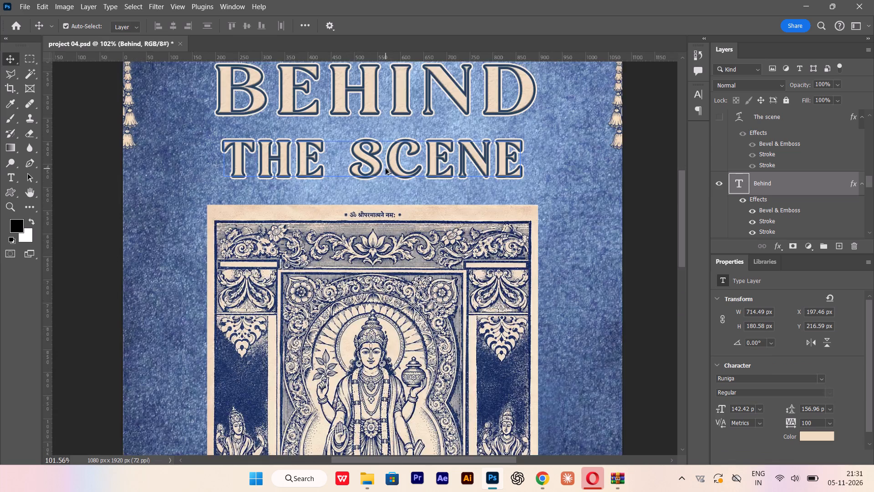
scroll(386, 169, "up", 2, "alt")
left_click_drag(366, 167, 365, 159)
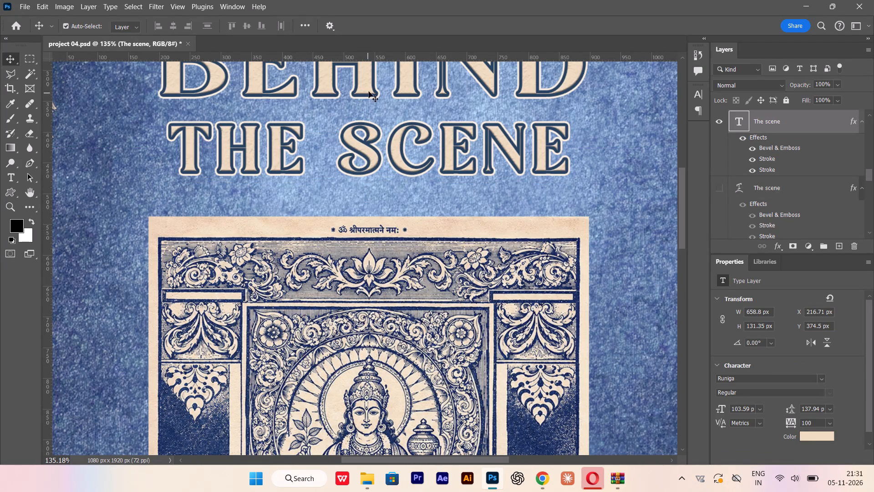
Scale both title lines down together to about 608 px wide and inspect the lettering up close.
left_click(369, 90, "shift")
key("ctrl+t")
left_click_drag(583, 174, 566, 173, "alt+shift")
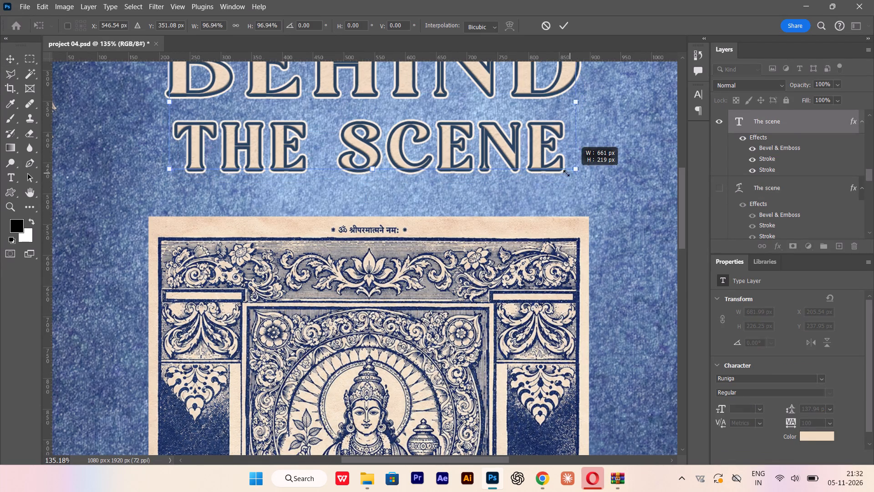
left_click_drag(566, 173, 557, 173, "alt+shift")
key("Return")
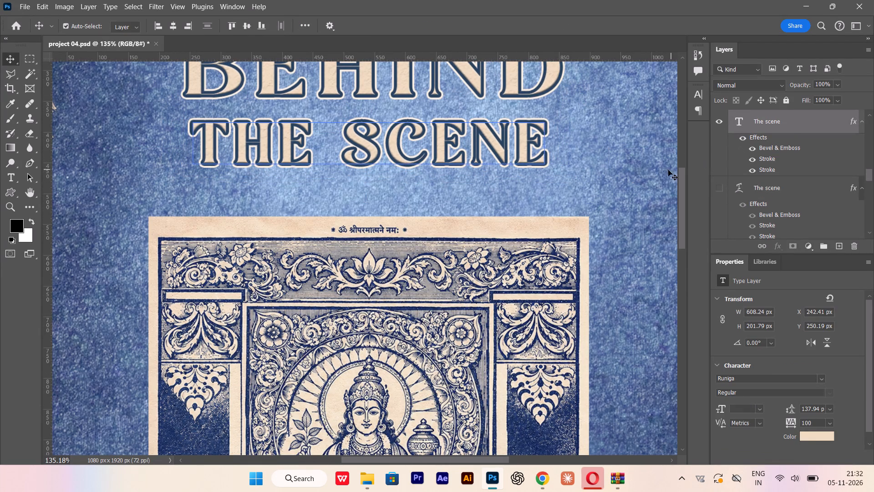
scroll(668, 170, "up", 8)
scroll(460, 223, "down", 3, "alt")
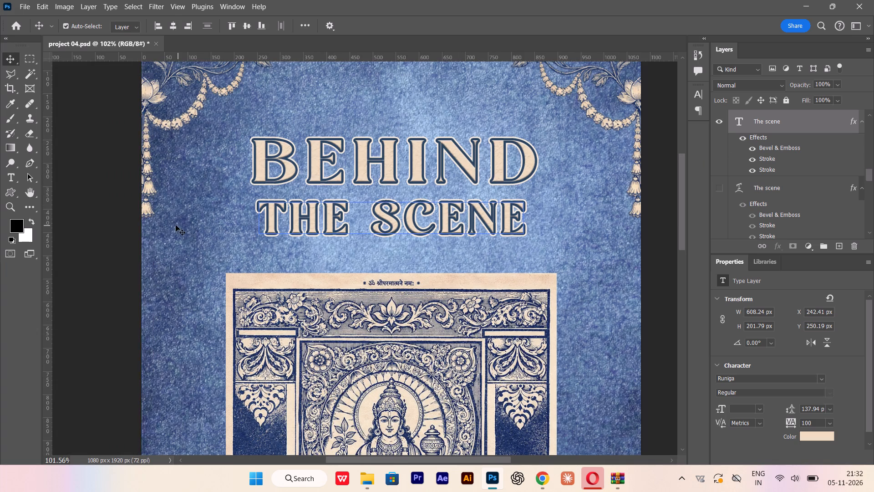
left_click(126, 213)
scroll(274, 172, "up", 10, "alt")
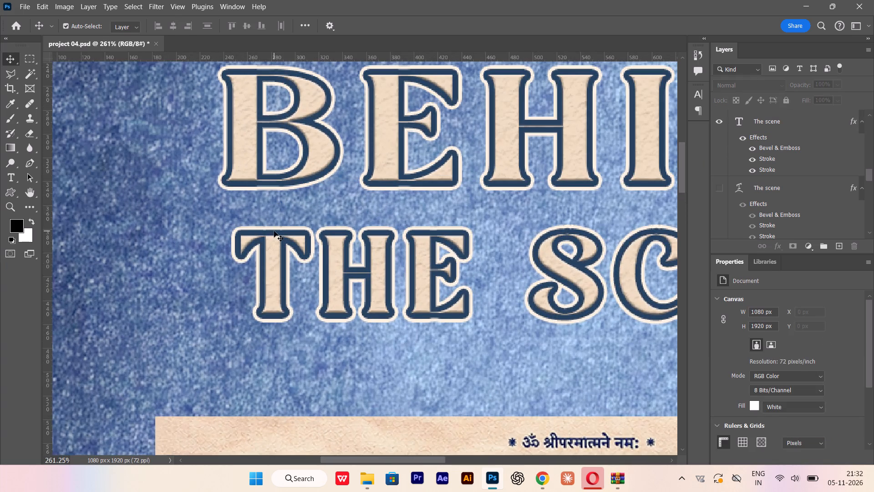
Stretch the "THE SCENE" line outward at its left end to about 598 px wide, lining it up with the left edge of "BEHIND".
left_click(274, 231)
triple_click(272, 238, "ctrl")
key("ctrl+t")
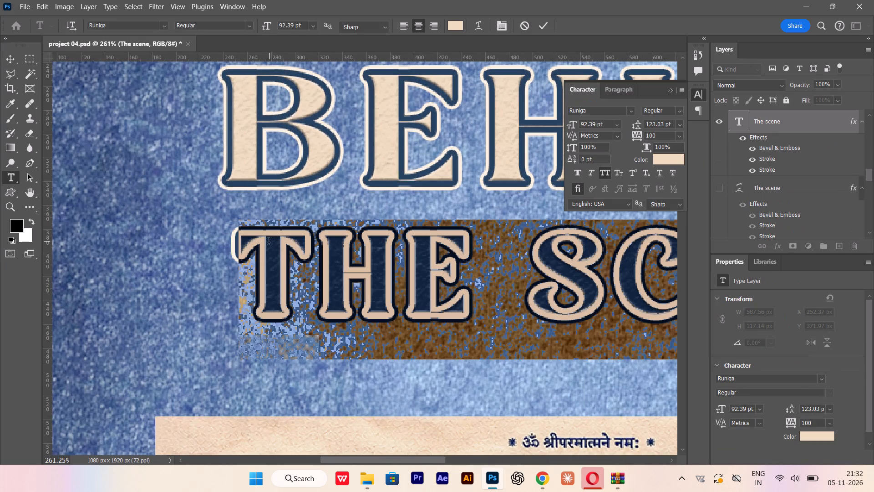
left_click(9, 54)
left_click(270, 241)
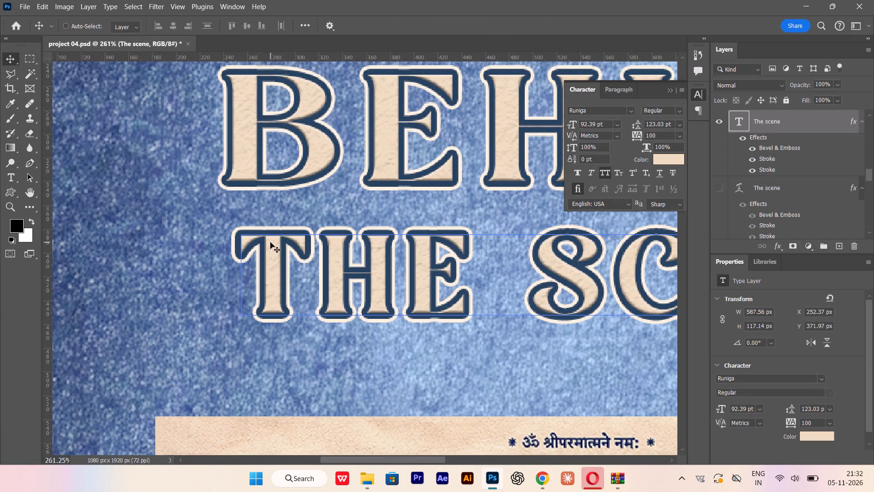
key("ctrl+t")
left_click_drag(238, 283, 232, 283)
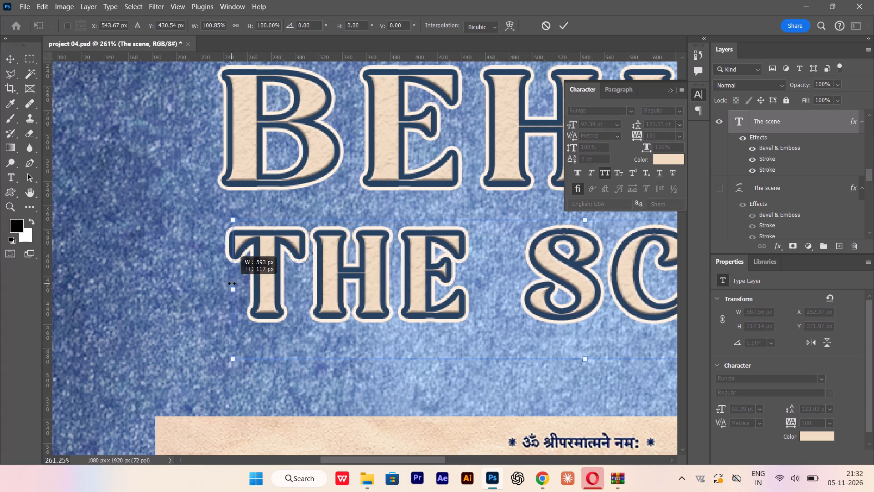
left_click_drag(232, 283, 228, 282)
key("Return")
Enlarge "THE SCENE" from its right end to about 619 px wide and 120 px high, matching the right edge of "BEHIND".
scroll(221, 300, "down", 5)
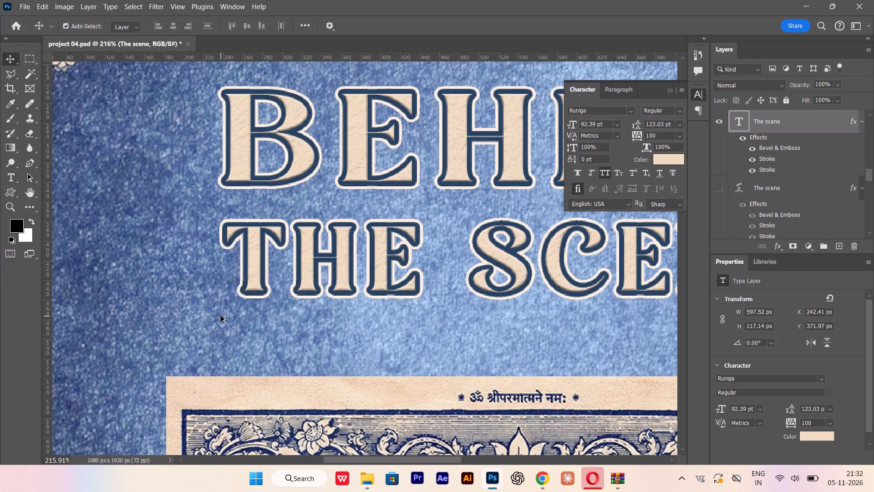
scroll(221, 316, "down", 9)
scroll(392, 321, "up", 11, "alt")
left_click(462, 271)
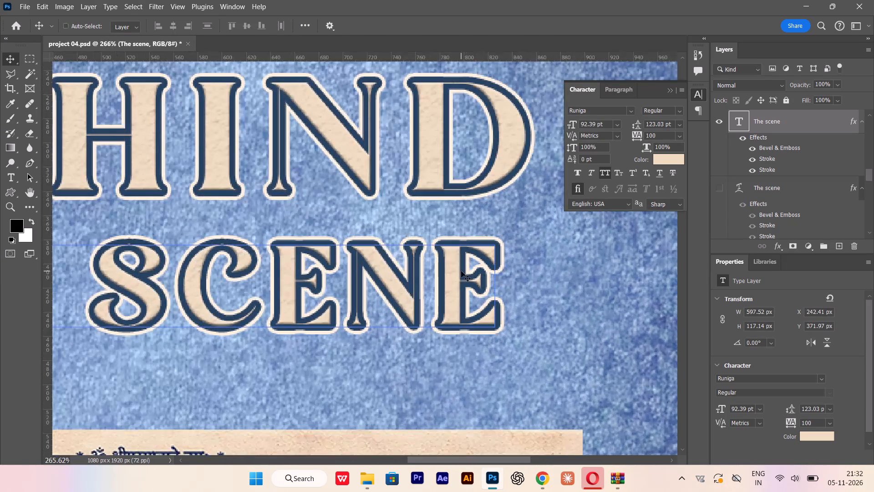
key("ctrl+y")
key("ctrl+y")
key("ctrl+t")
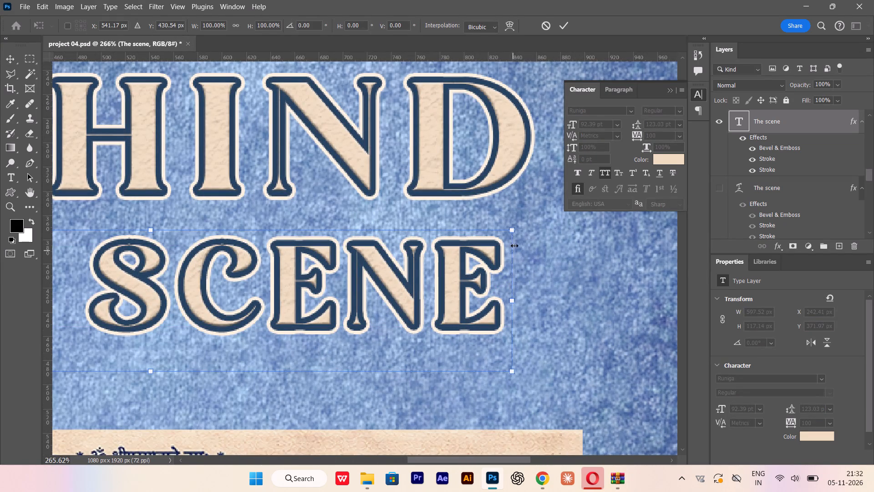
left_click_drag(513, 235, 532, 226, "shift")
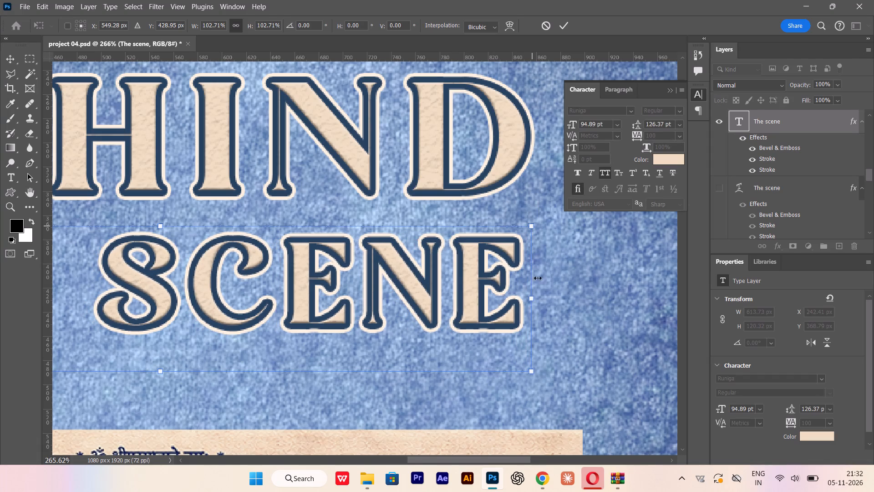
left_click(533, 301)
key("Return")
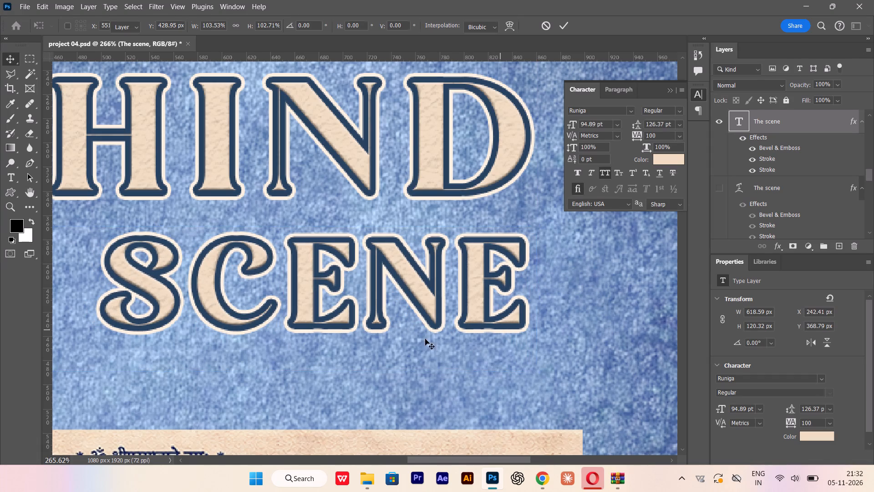
Centre both title lines horizontally on the canvas and clear the selection.
scroll(408, 327, "down", 9, "alt")
left_click(423, 312)
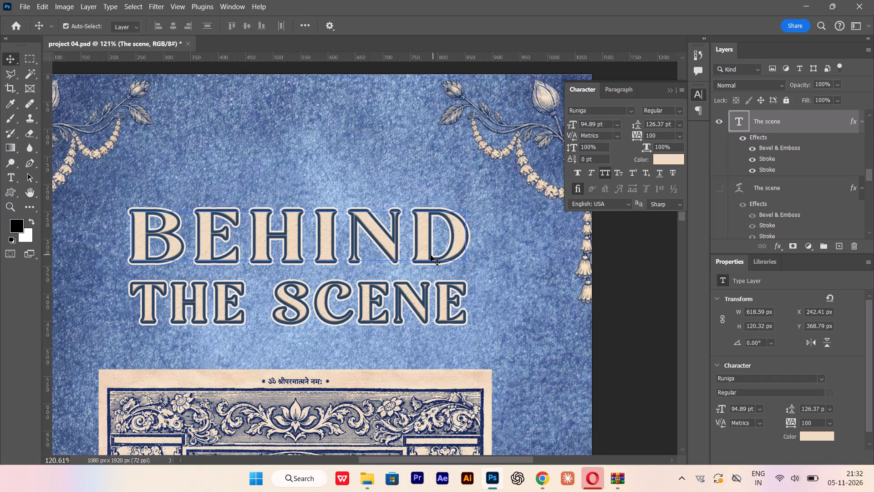
left_click(429, 255, "shift")
key("ctrl+a")
left_click(177, 24)
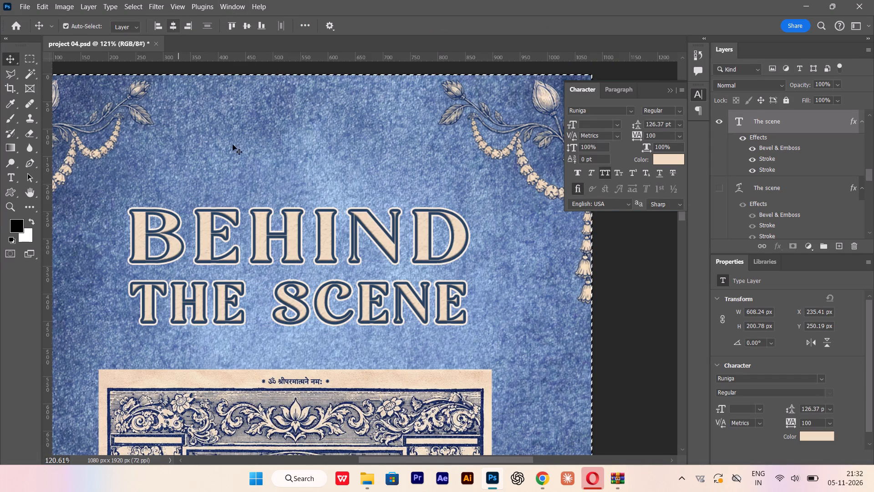
key("ctrl+d")
scroll(352, 277, "down", 5)
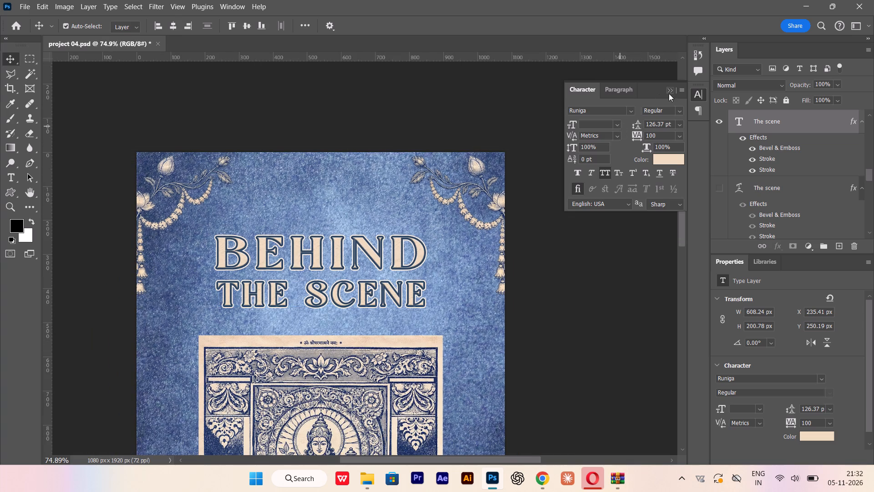
left_click(669, 93)
Hide all layer effects on the "Behind" and "The scene" text layers.
scroll(570, 210, "down", 8)
scroll(552, 282, "down", 12)
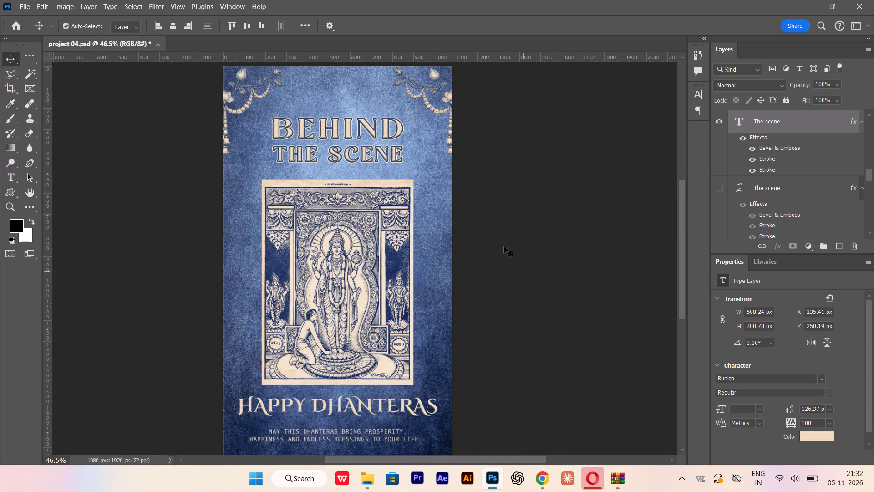
scroll(337, 155, "up", 20, "alt")
scroll(337, 155, "up", 7, "alt")
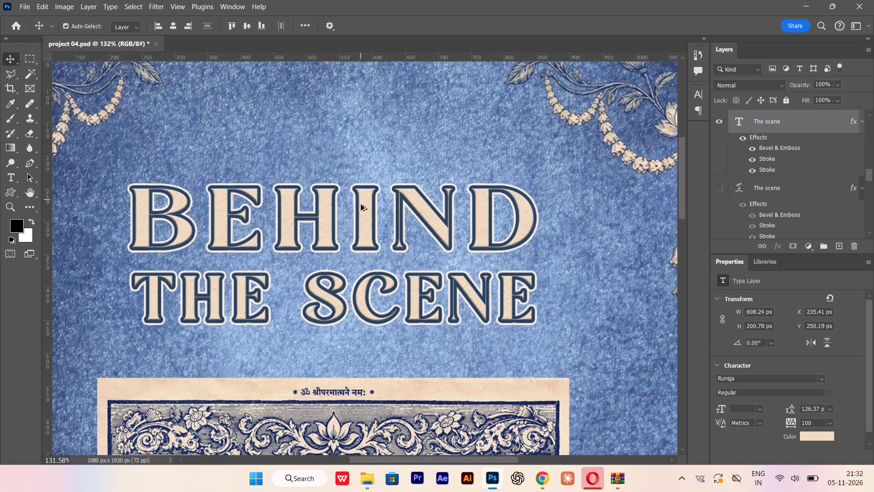
left_click(368, 232)
left_click(367, 303, "shift")
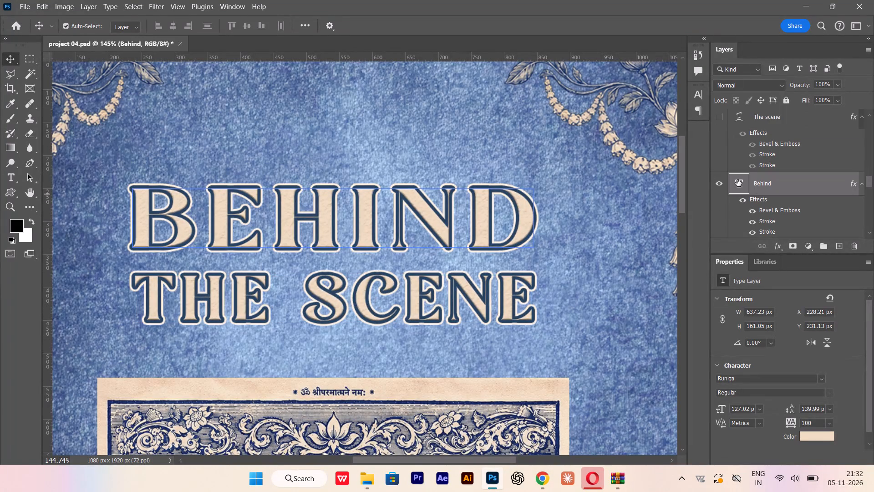
left_click(741, 202)
left_click(653, 231)
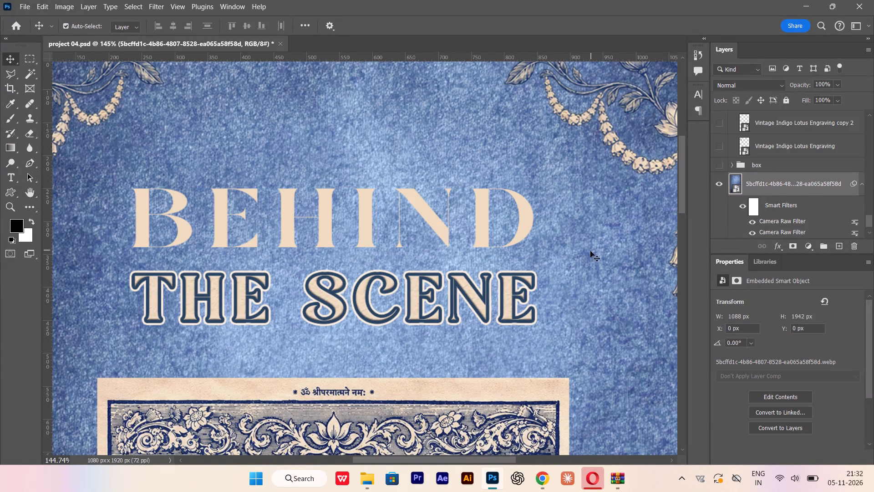
scroll(717, 209, "up", 7)
left_click(504, 289)
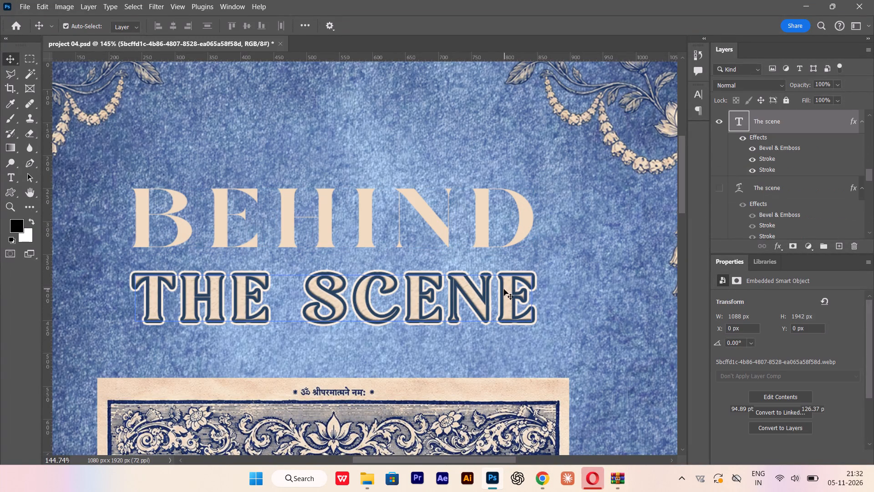
left_click(744, 138)
Examine the plain title lettering within the whole poster and up close.
scroll(594, 226, "down", 3)
scroll(516, 262, "down", 4)
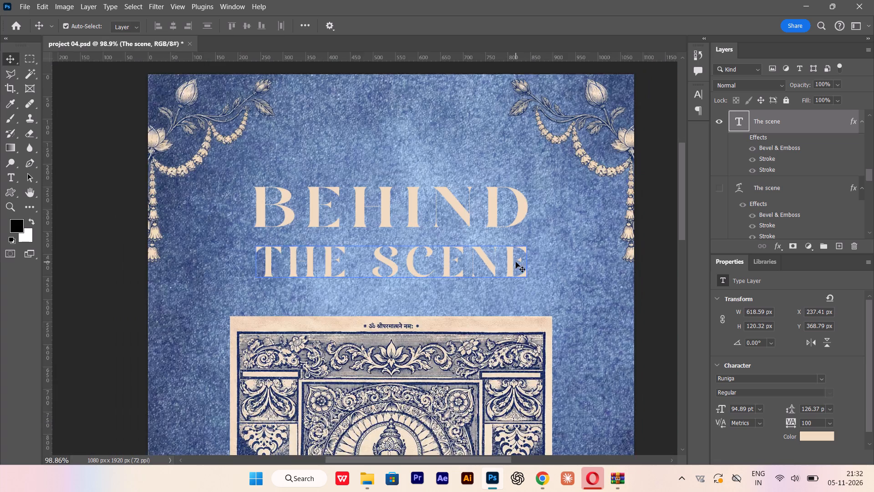
scroll(516, 262, "down", 4)
scroll(485, 269, "up", 6, "alt")
scroll(453, 266, "down", 17, "alt")
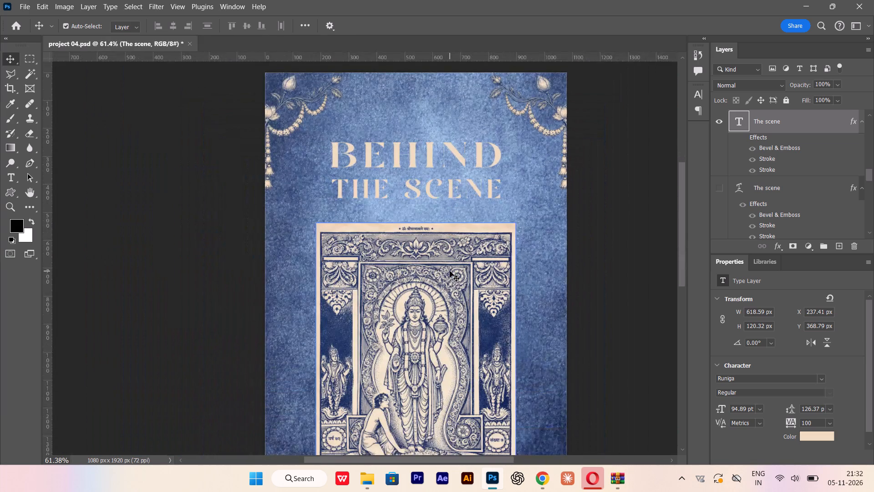
scroll(450, 271, "down", 15, "alt")
scroll(445, 286, "up", 18)
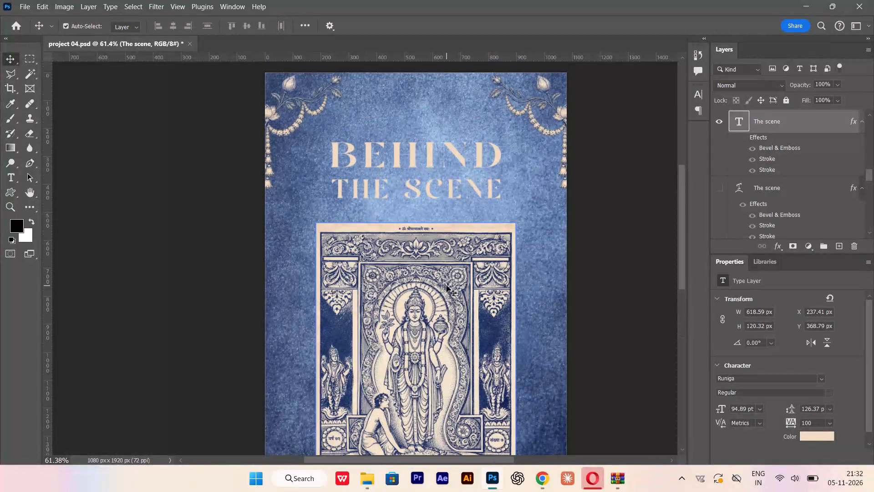
scroll(447, 286, "up", 2)
scroll(441, 195, "up", 7, "alt")
left_click(425, 198)
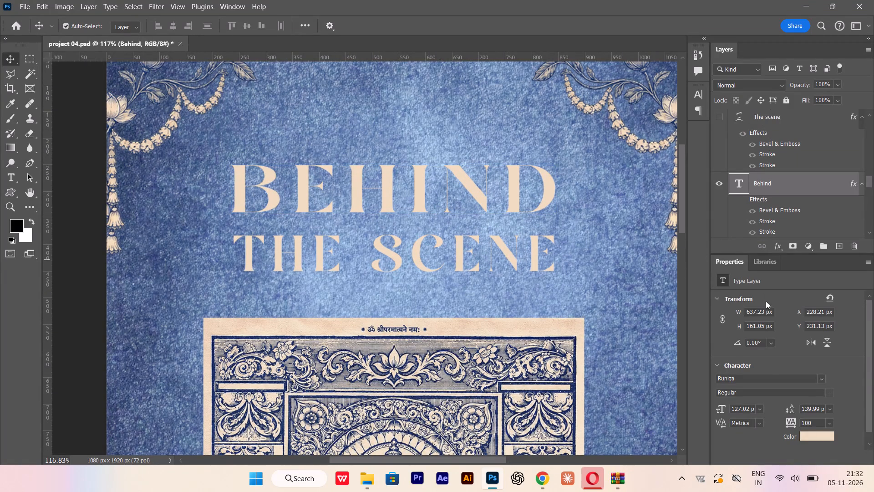
left_click(514, 264, "shift")
left_click(650, 195)
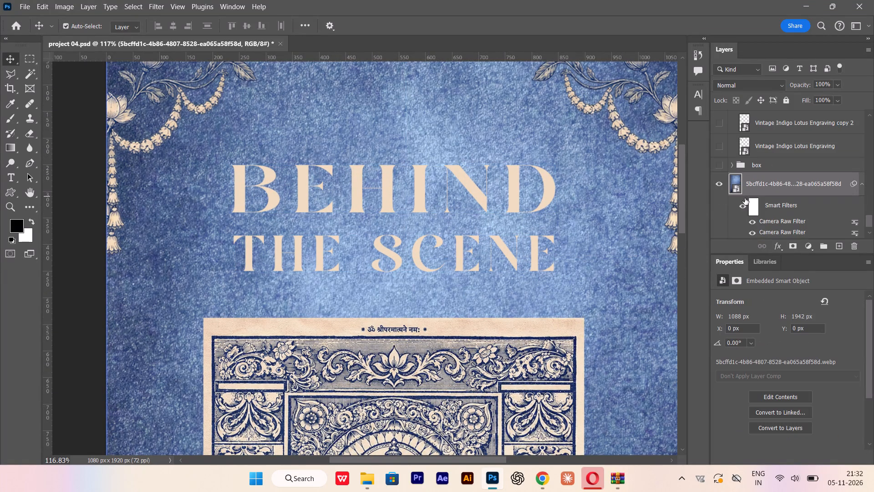
scroll(561, 187, "up", 3)
Turn the effects of the "Behind" layer back on, but switch off its Bevel & Emboss and both Stroke effects individually.
left_click(552, 214)
left_click(749, 139)
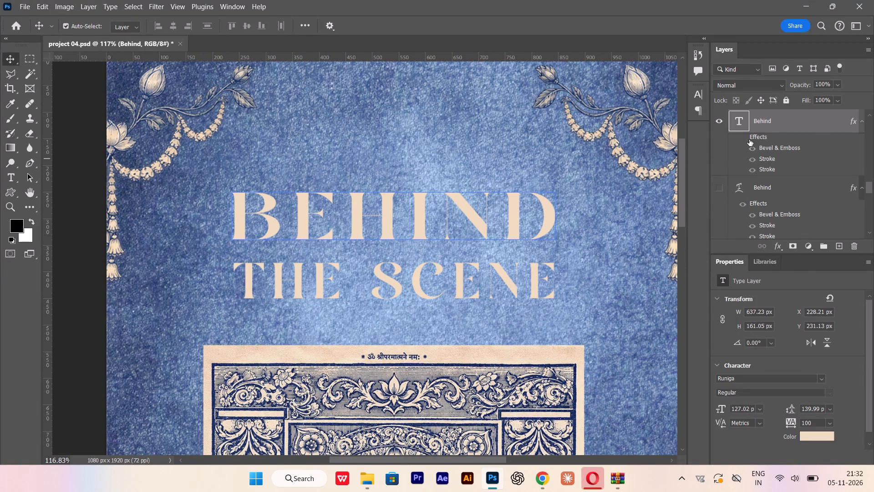
left_click(742, 140)
left_click_drag(751, 149, 751, 168)
Add a drop shadow to the "Behind" layer and set its colour to dark navy blue, about #00153a.
double_click(818, 129)
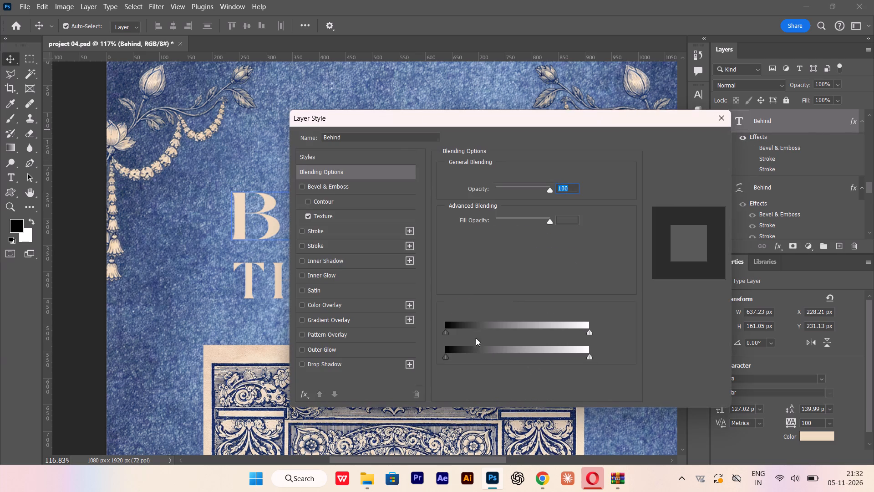
left_click_drag(410, 127, 604, 126)
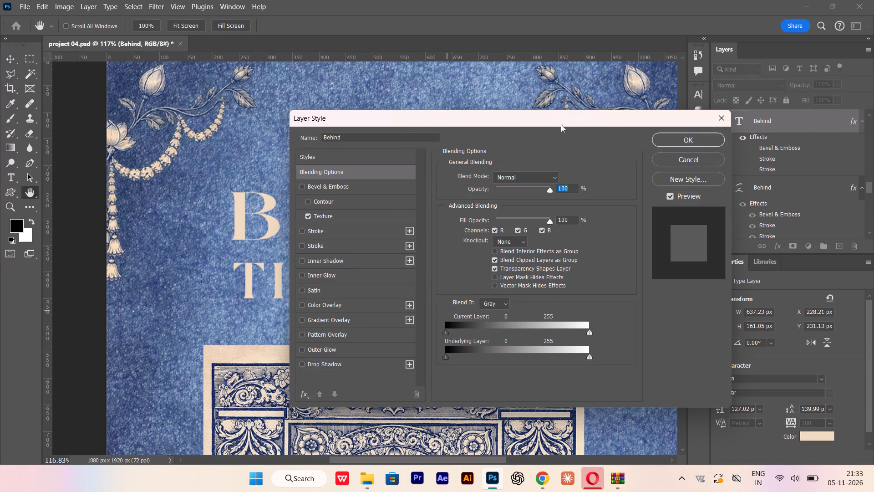
left_click_drag(553, 118, 809, 101)
left_click(606, 347)
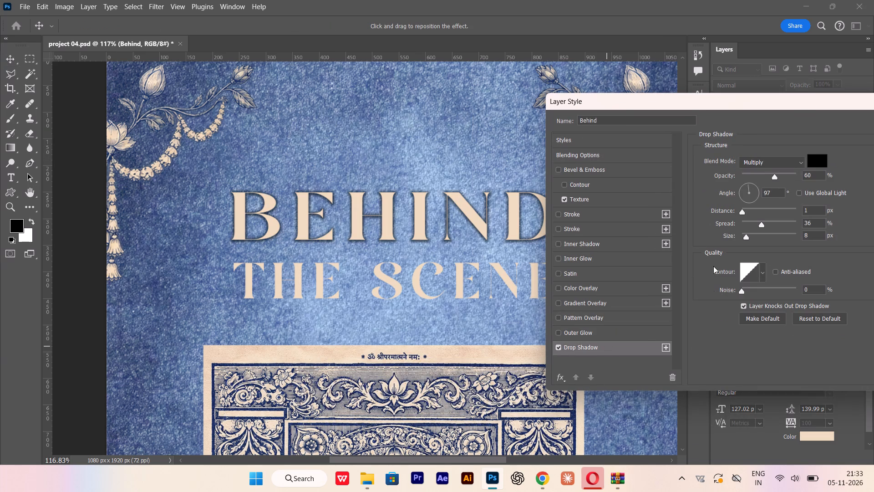
left_click(818, 162)
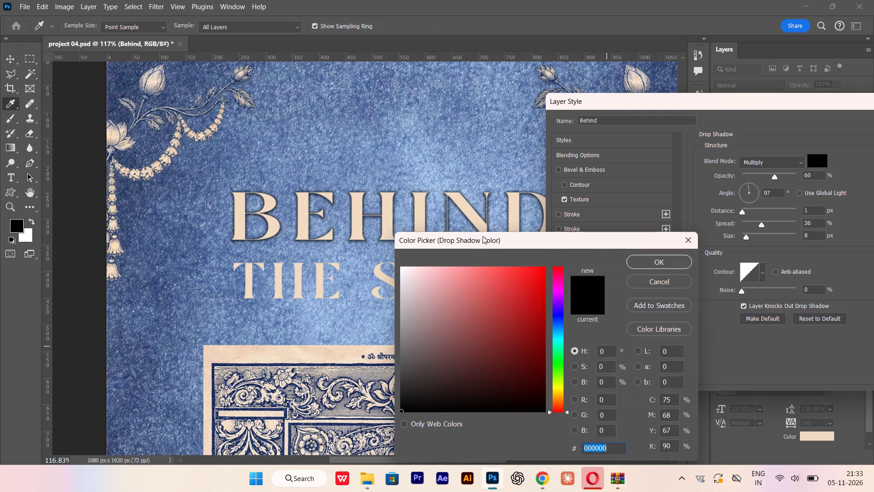
left_click(181, 172)
left_click_drag(459, 324, 564, 382)
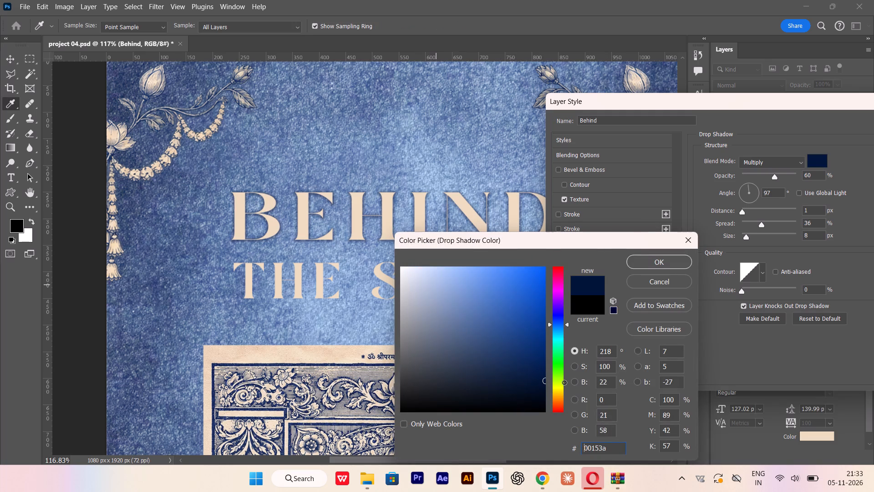
left_click_drag(564, 382, 565, 382)
left_click(666, 257)
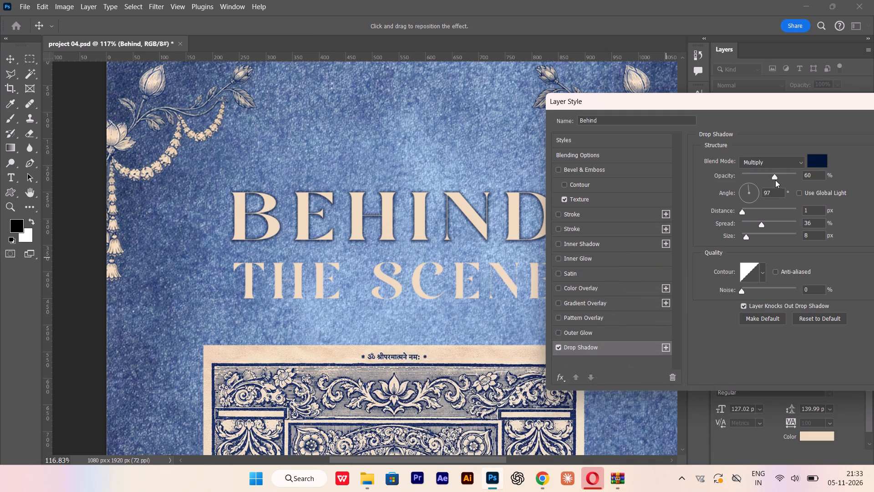
Soften the "Behind" drop shadow to 23% opacity, 1 px distance, 25% spread and 21 px size.
left_click_drag(773, 177, 753, 178)
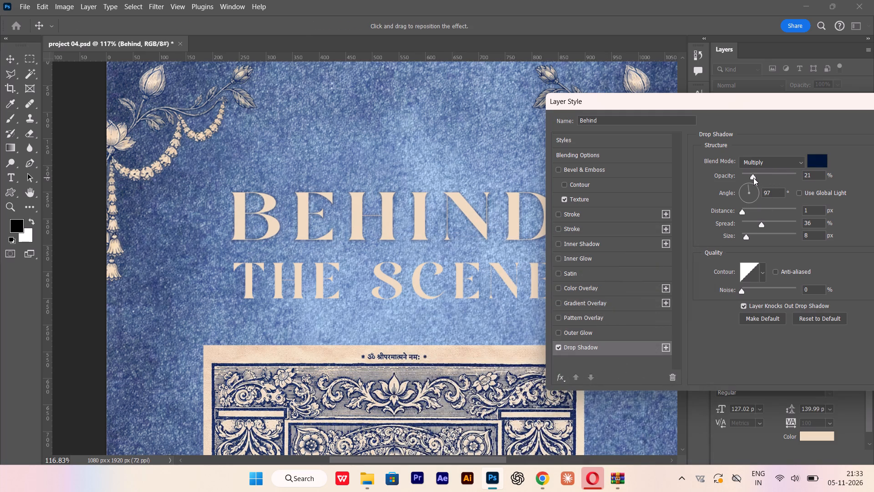
left_click_drag(753, 178, 757, 178)
left_click_drag(757, 178, 752, 178)
left_click(760, 222)
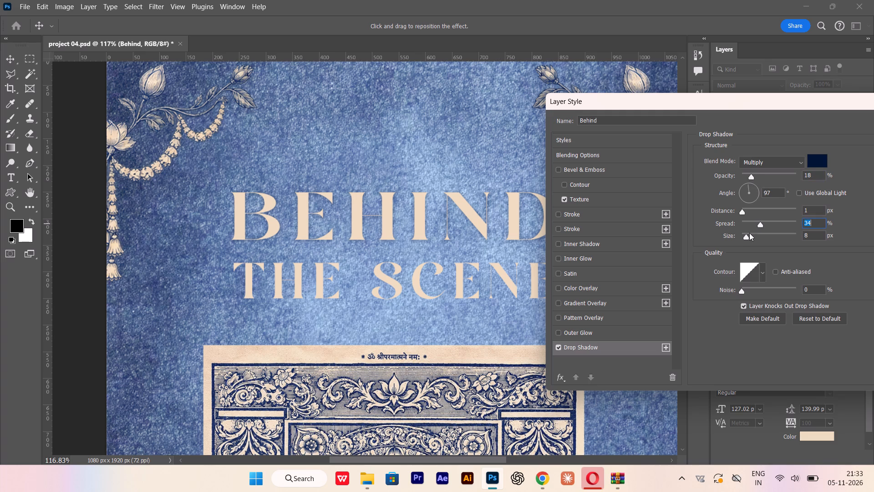
left_click(747, 234)
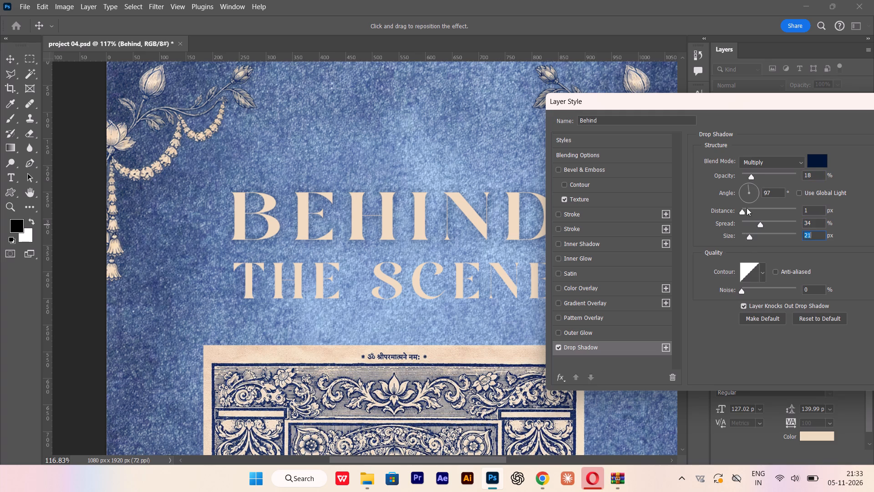
left_click(745, 209)
left_click(750, 178)
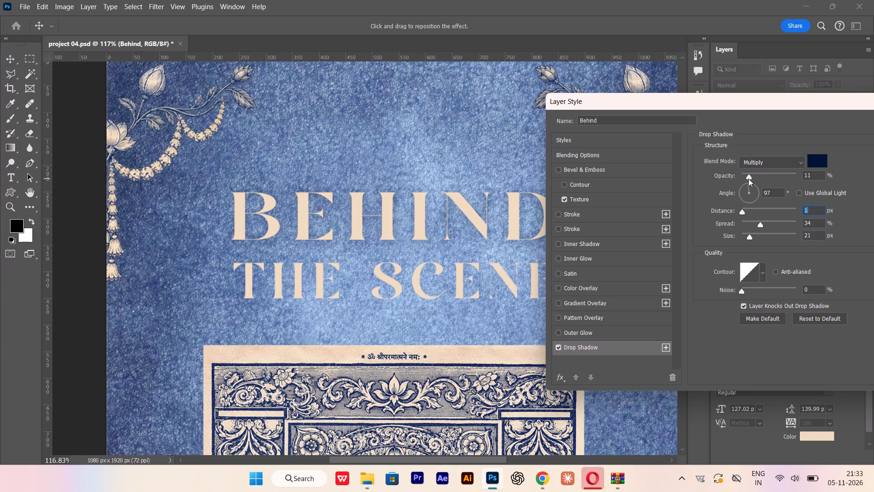
left_click_drag(762, 223, 756, 225)
left_click_drag(747, 174, 759, 176)
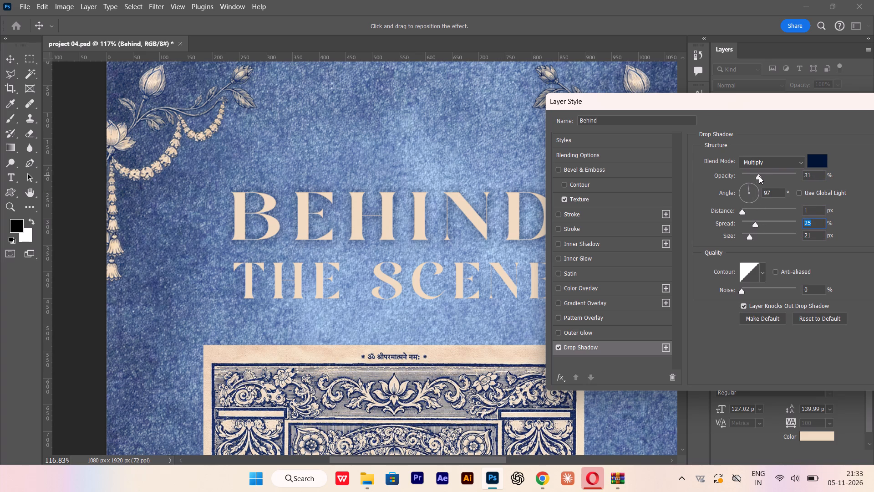
left_click_drag(759, 176, 754, 179)
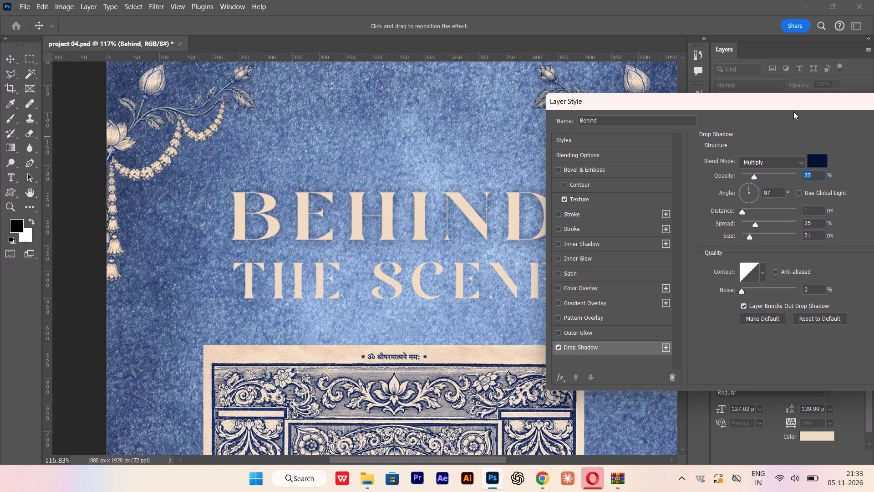
Turn the first Stroke effect of the "Behind" layer back on and apply the layer style.
left_click_drag(795, 107, 690, 111)
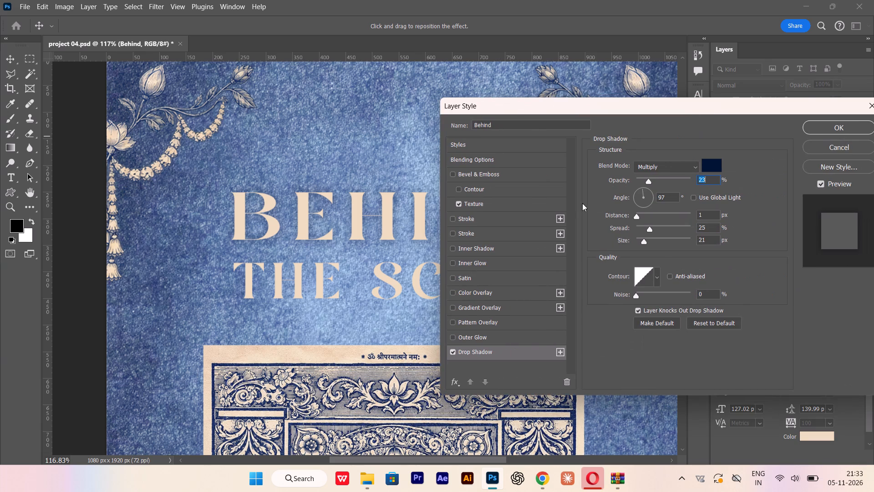
left_click(481, 220)
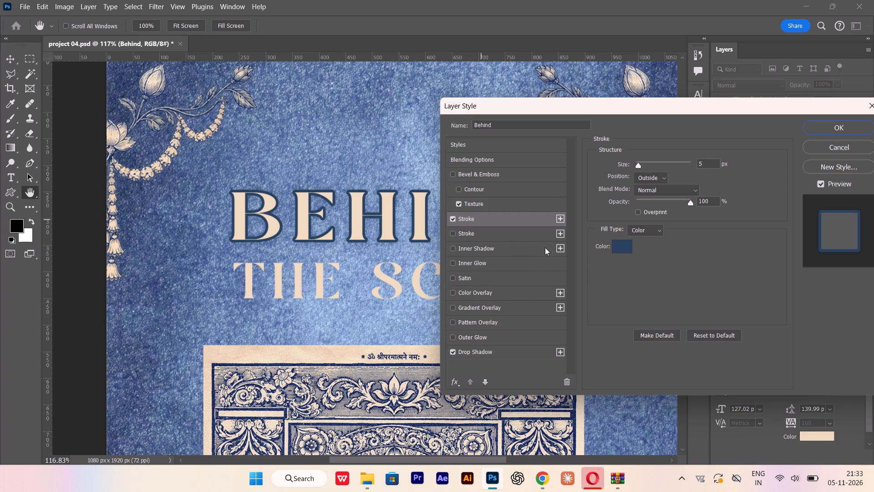
left_click(844, 124)
Examine the outlined "Behind" lettering up close and within the whole poster.
scroll(523, 291, "down", 2, "alt")
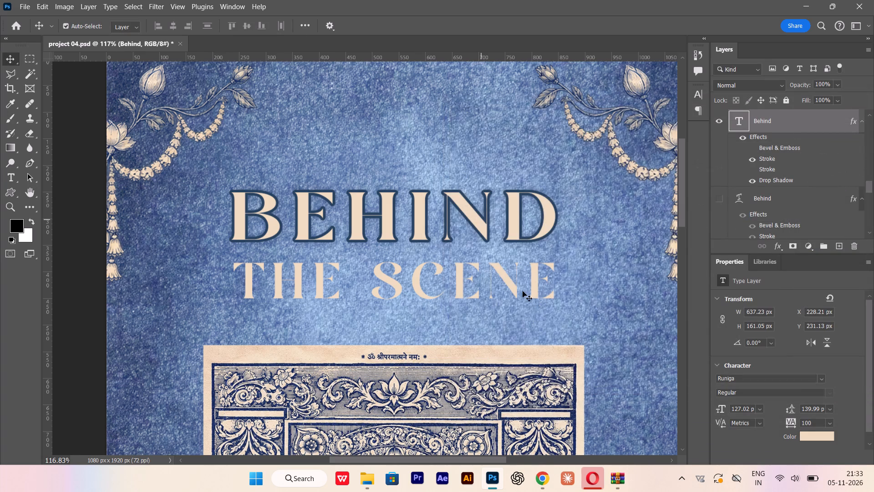
scroll(523, 291, "down", 3, "alt")
scroll(498, 264, "up", 4, "alt")
scroll(512, 245, "down", 3)
scroll(477, 253, "up", 1, "alt")
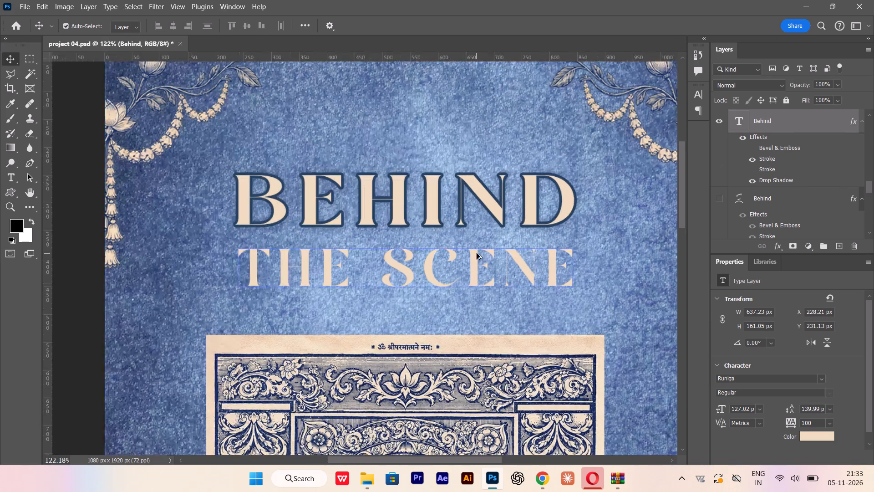
scroll(477, 253, "up", 1, "alt")
scroll(482, 253, "down", 9, "alt")
scroll(466, 277, "down", 5)
scroll(466, 277, "down", 5, "alt")
scroll(488, 277, "down", 4)
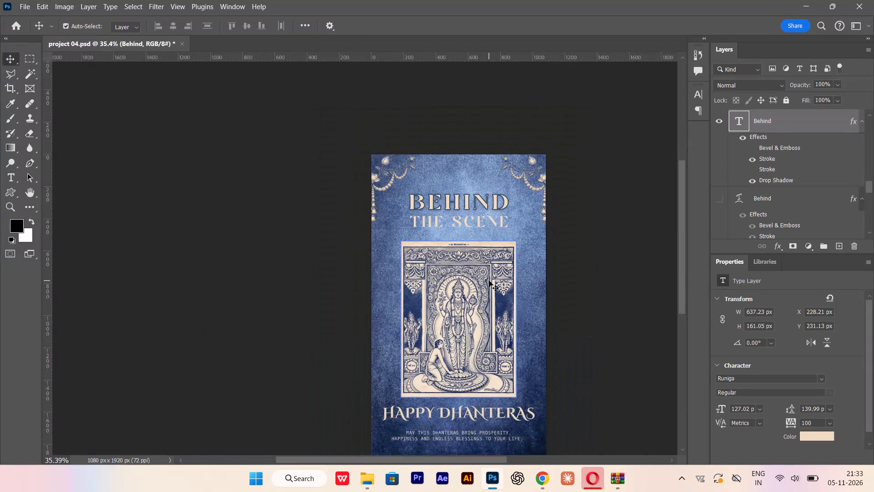
scroll(468, 226, "up", 12, "alt")
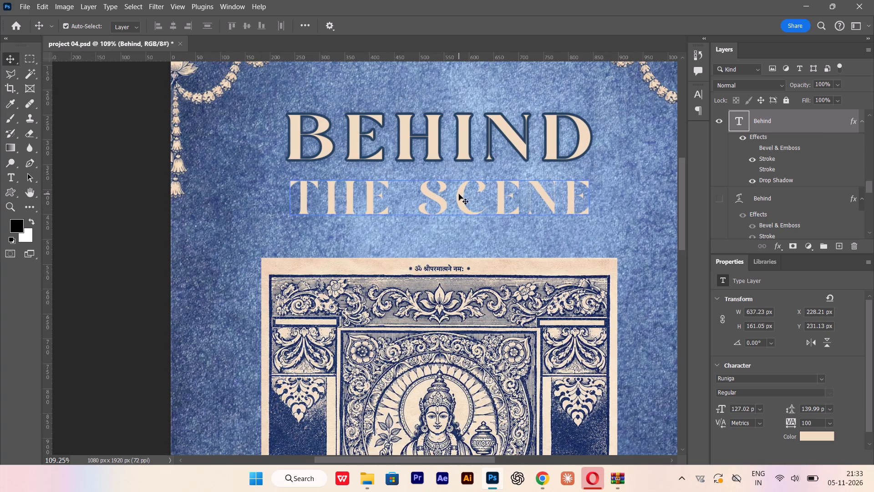
Turn all layer effects of the "The scene" text layer back on.
left_click(459, 194)
left_click(742, 139)
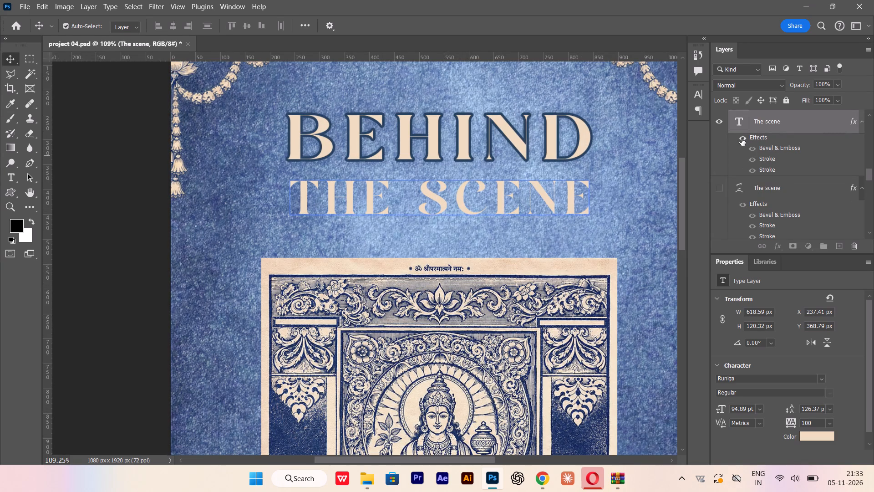
Compare the outlines of the "Behind" and "The scene" lettering at different magnifications.
scroll(597, 174, "up", 2, "alt")
scroll(591, 178, "up", 2)
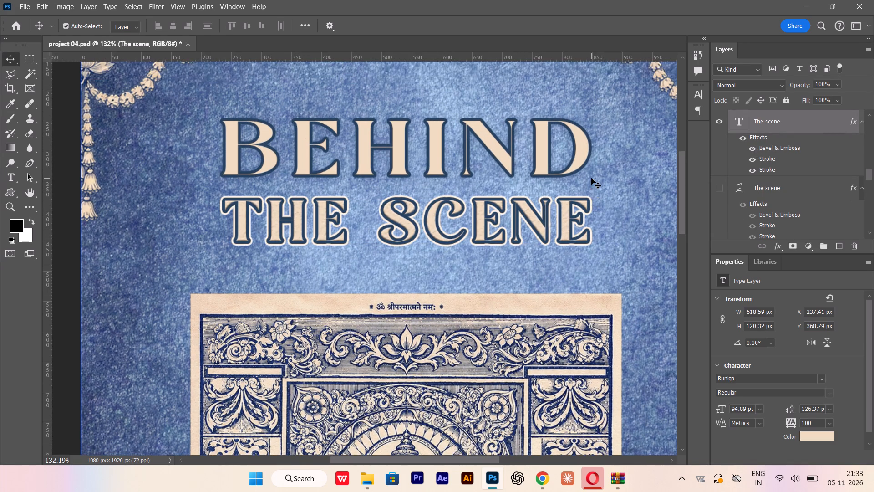
scroll(591, 178, "down", 5, "alt")
scroll(613, 236, "down", 3)
scroll(529, 292, "up", 6)
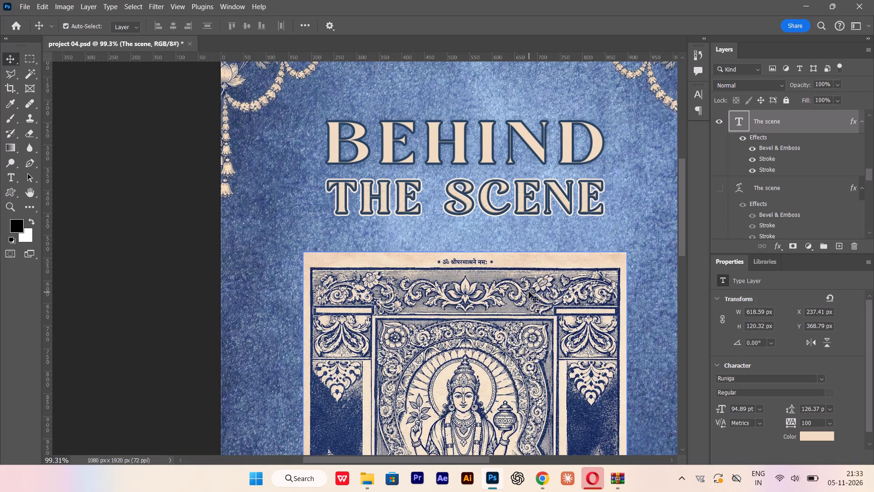
scroll(444, 232, "up", 6)
scroll(368, 266, "up", 2, "alt")
scroll(324, 275, "up", 3)
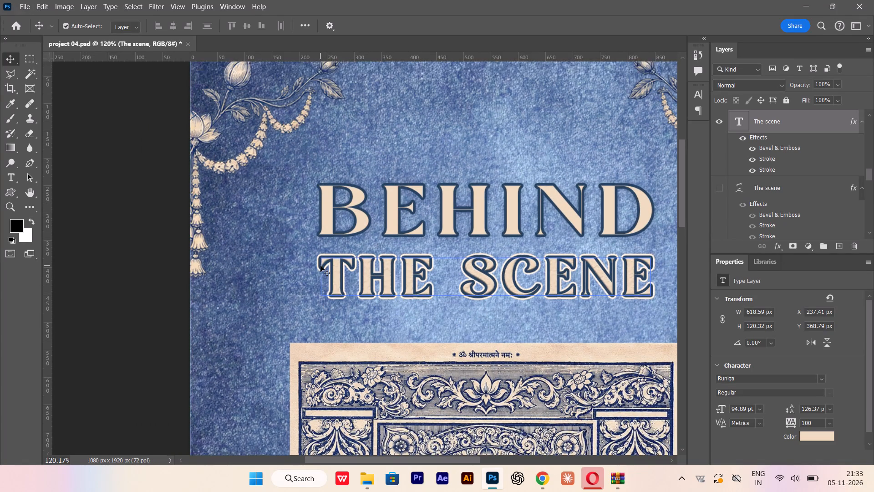
scroll(320, 266, "up", 1)
scroll(320, 266, "up", 1, "alt")
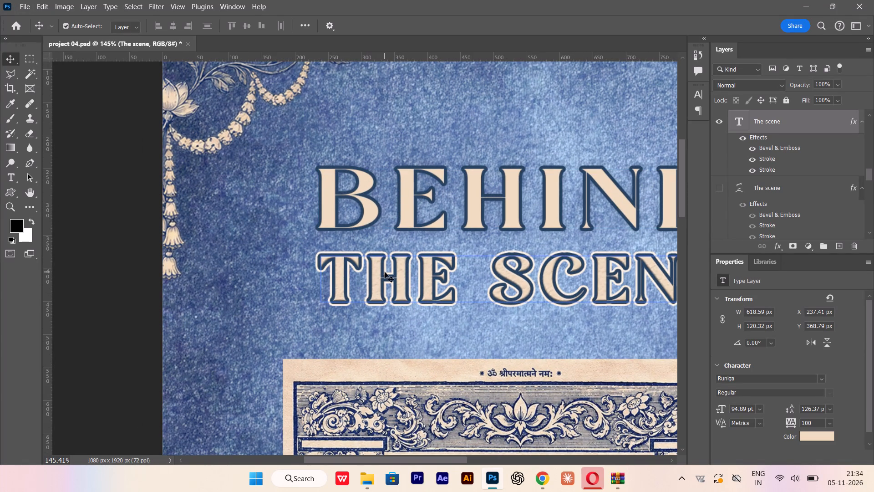
scroll(385, 272, "down", 6, "alt")
scroll(397, 266, "up", 3, "alt")
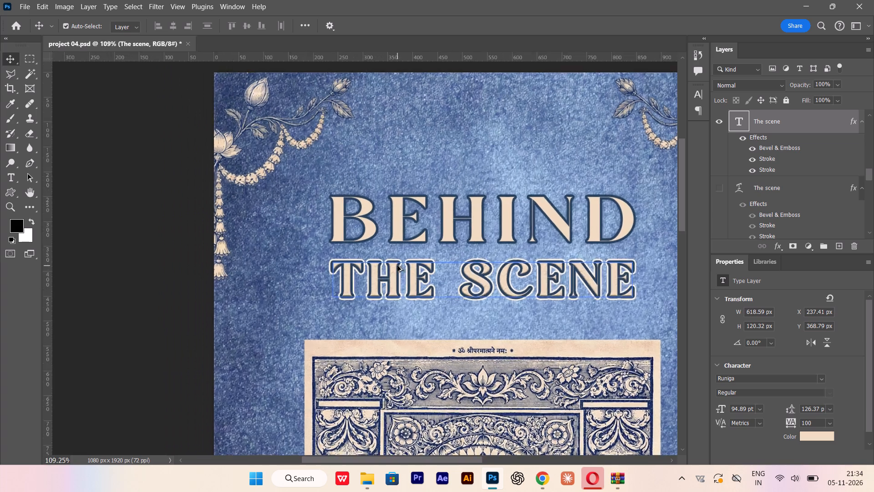
scroll(397, 266, "up", 4, "alt")
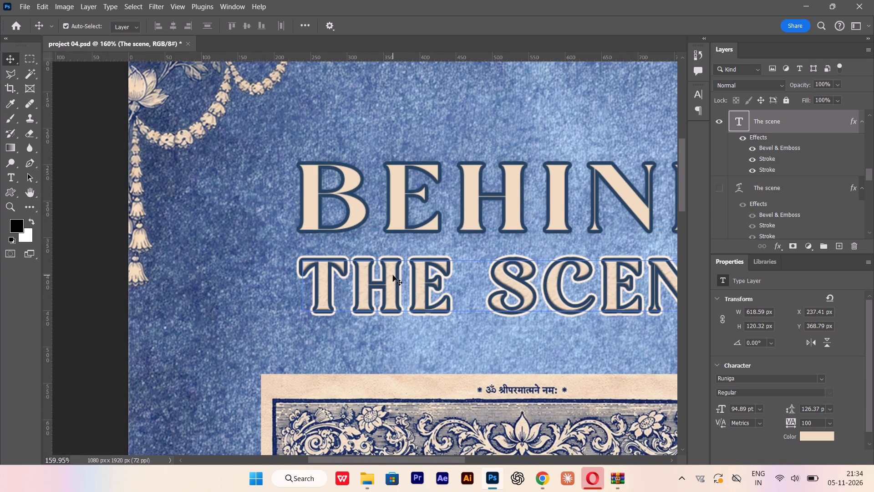
Briefly show the hidden warped "The scene" and "n lhUI" text layers for comparison, hiding each again.
left_click(726, 189)
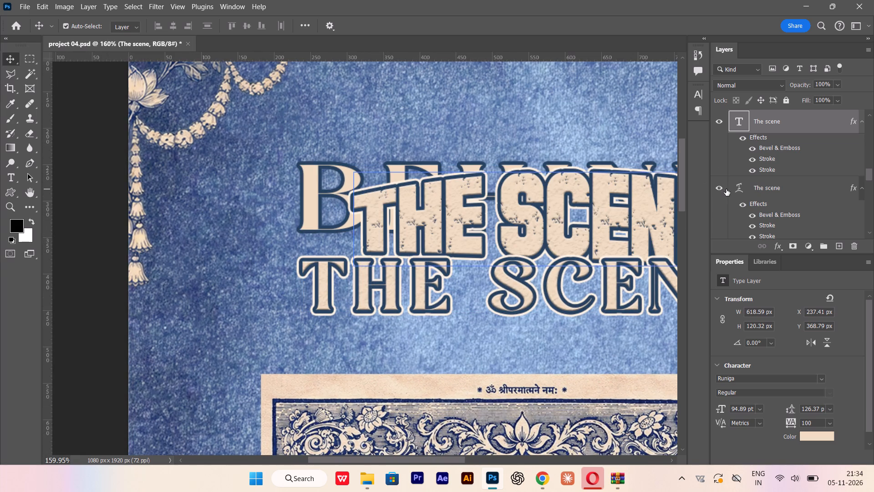
left_click(726, 189)
scroll(742, 180, "up", 3)
left_click(720, 123)
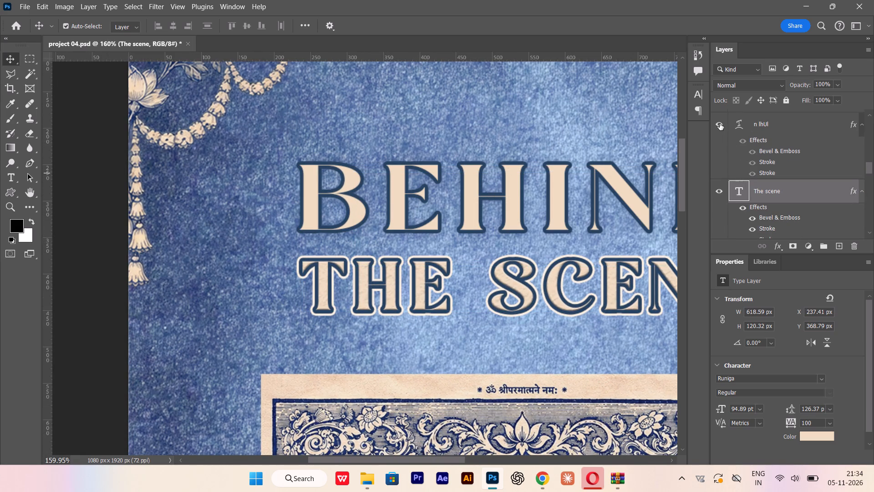
left_click(720, 123)
Turn the Bevel & Emboss and second Stroke effects of the "Behind" layer back on.
scroll(757, 169, "down", 2)
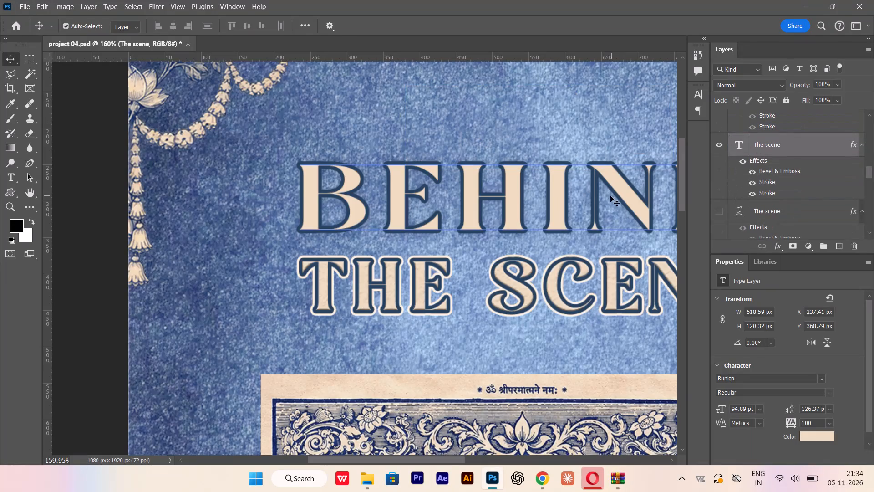
left_click(551, 206)
left_click(747, 201)
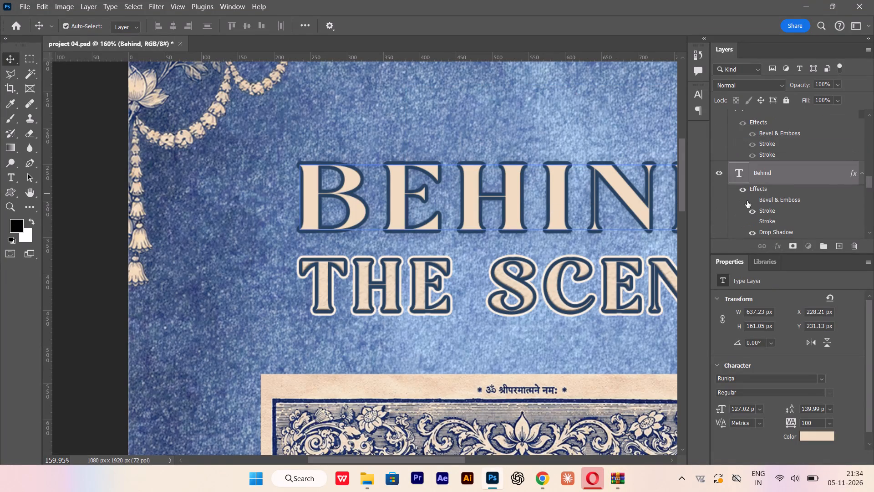
left_click(751, 202)
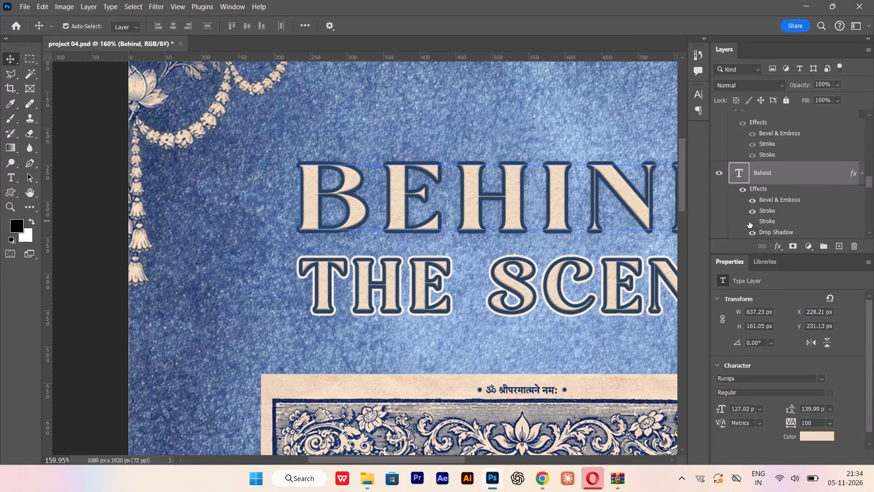
left_click(749, 221)
Examine the whole poster with the restyled title, including in a full-screen view.
scroll(378, 261, "down", 8, "alt")
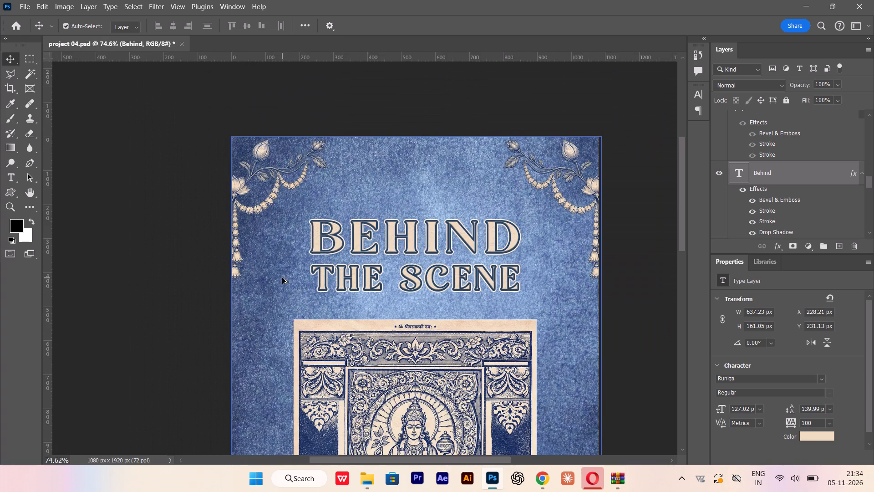
scroll(417, 282, "down", 16)
scroll(426, 226, "up", 5, "alt")
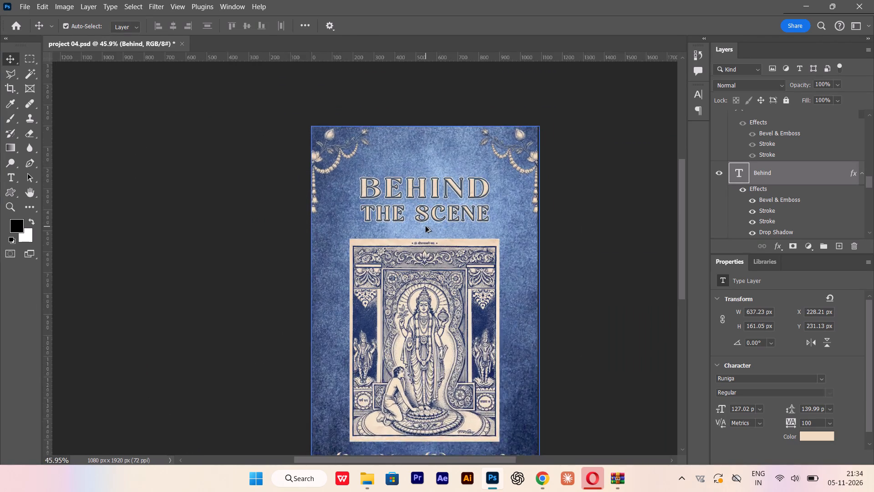
scroll(426, 226, "up", 2, "alt")
scroll(445, 230, "down", 13)
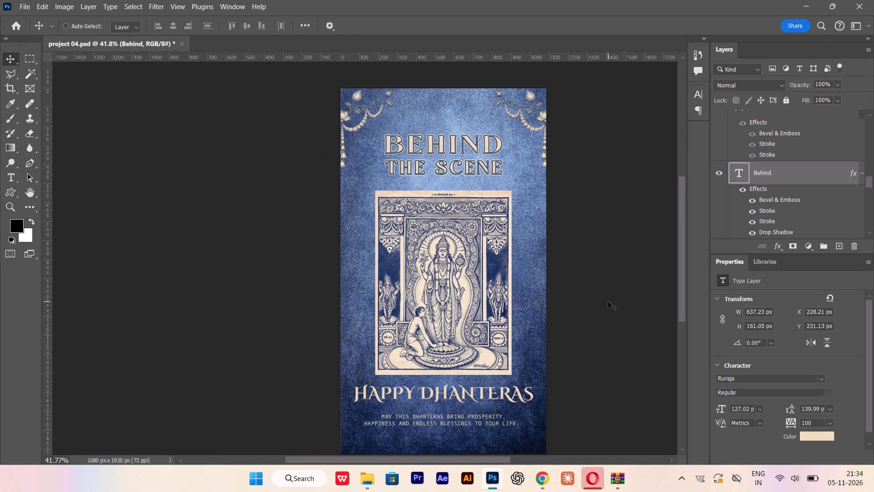
key("ctrl+0")
type("FFF")
key("ctrl+0")
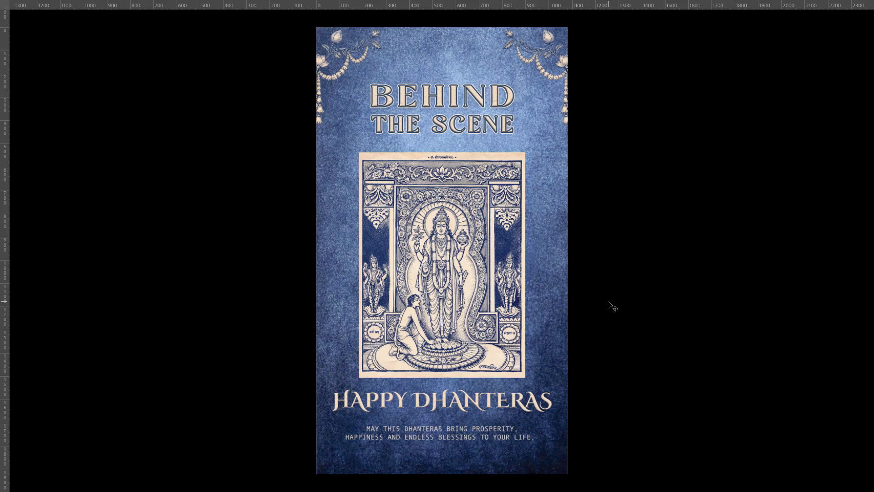
key("Return")
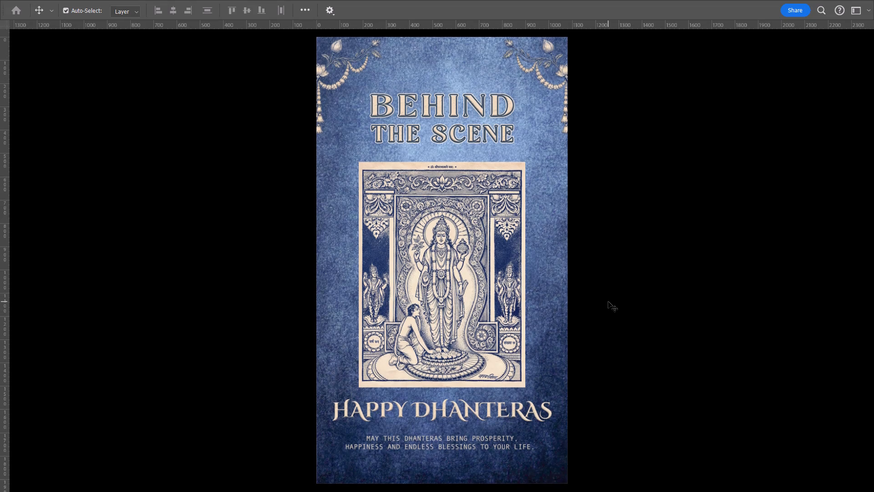
key("f")
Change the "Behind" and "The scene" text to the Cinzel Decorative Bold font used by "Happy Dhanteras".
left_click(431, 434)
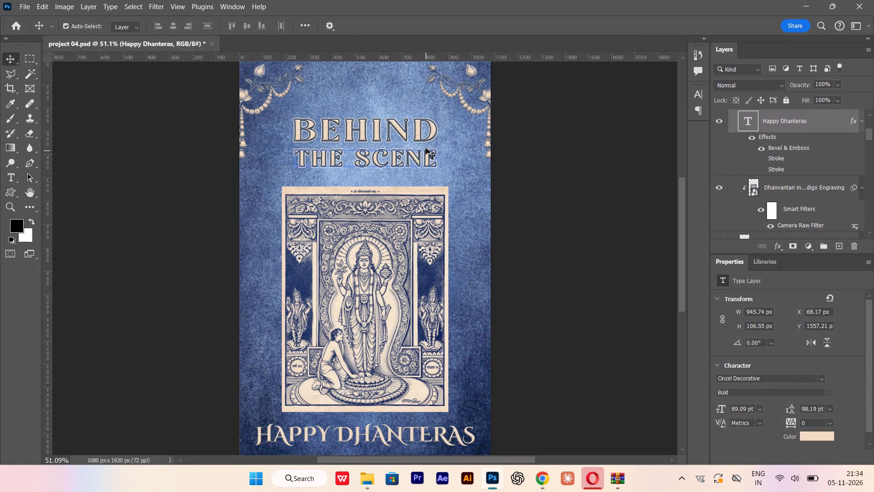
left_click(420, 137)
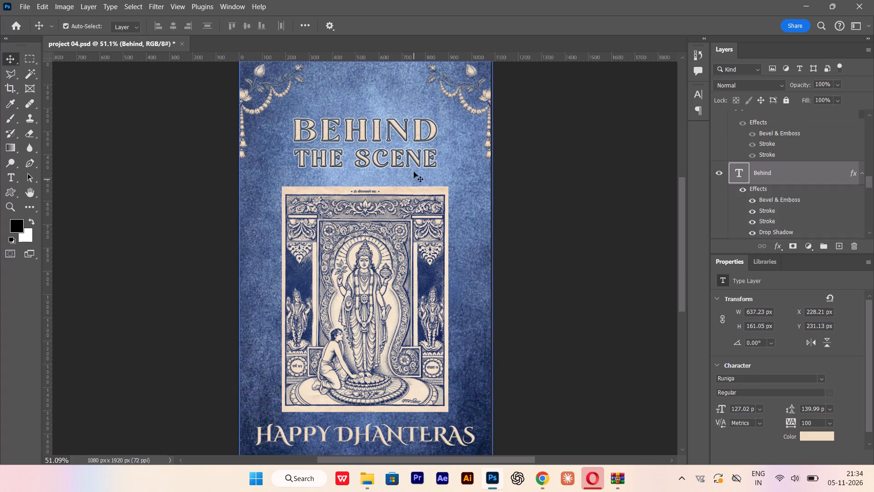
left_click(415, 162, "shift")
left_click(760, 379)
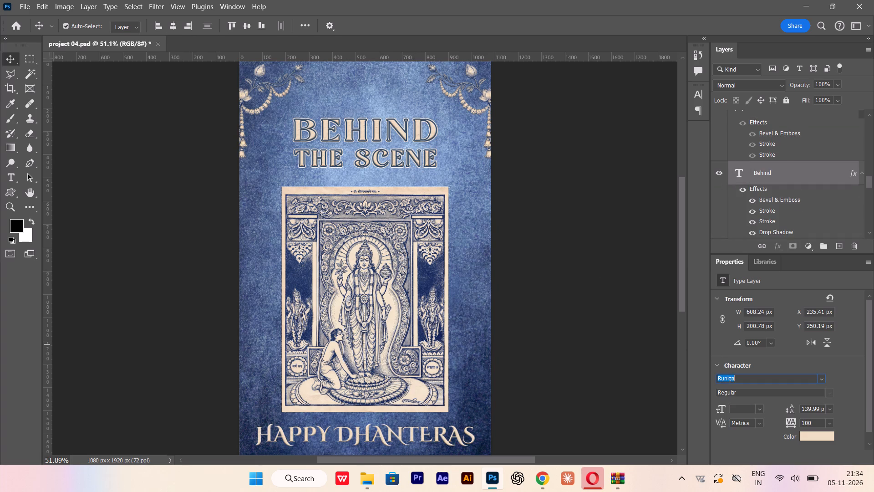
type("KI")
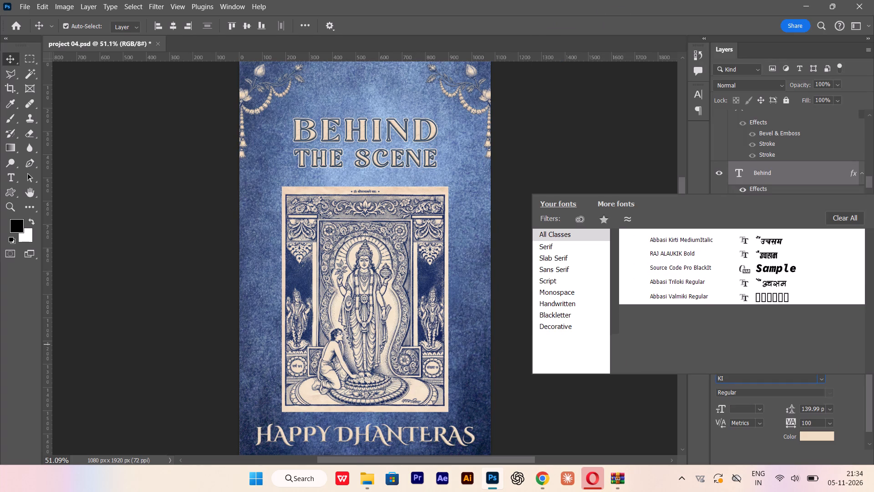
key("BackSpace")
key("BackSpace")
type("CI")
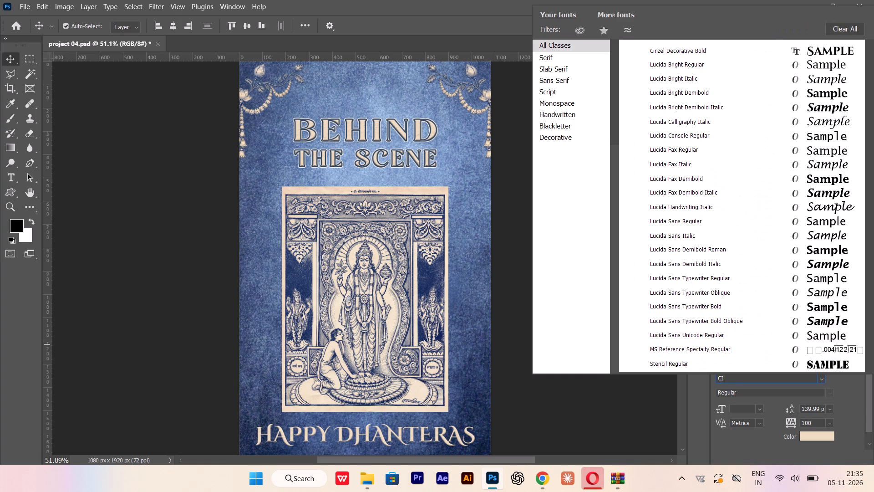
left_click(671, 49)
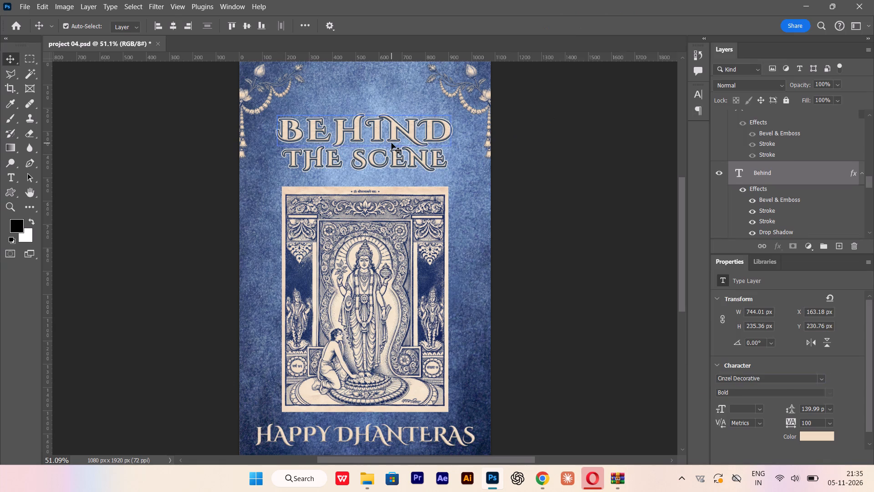
Examine the Cinzel Decorative title lettering up close and against the whole poster.
scroll(391, 143, "up", 5, "alt")
scroll(390, 149, "down", 7, "alt")
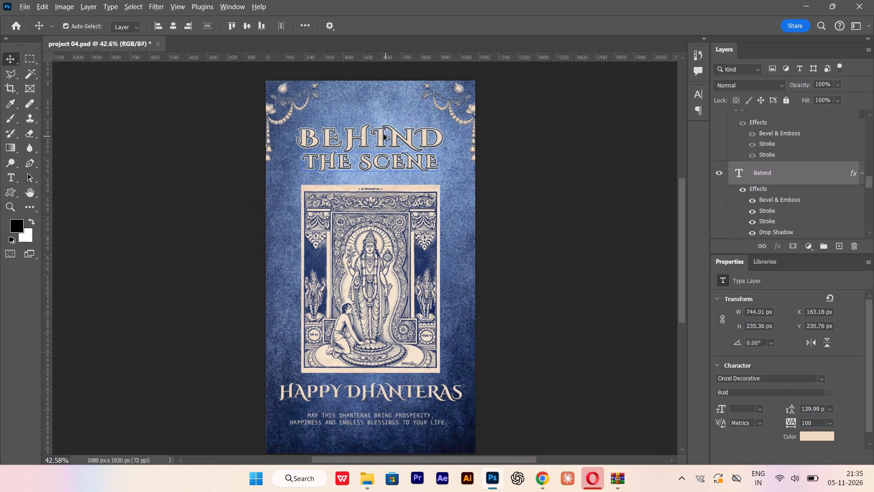
scroll(379, 129, "up", 7, "alt")
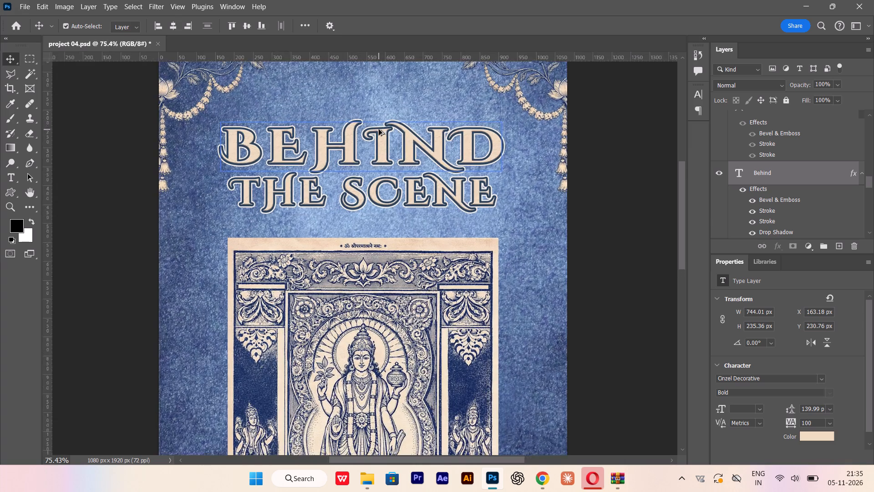
scroll(494, 246, "up", 3)
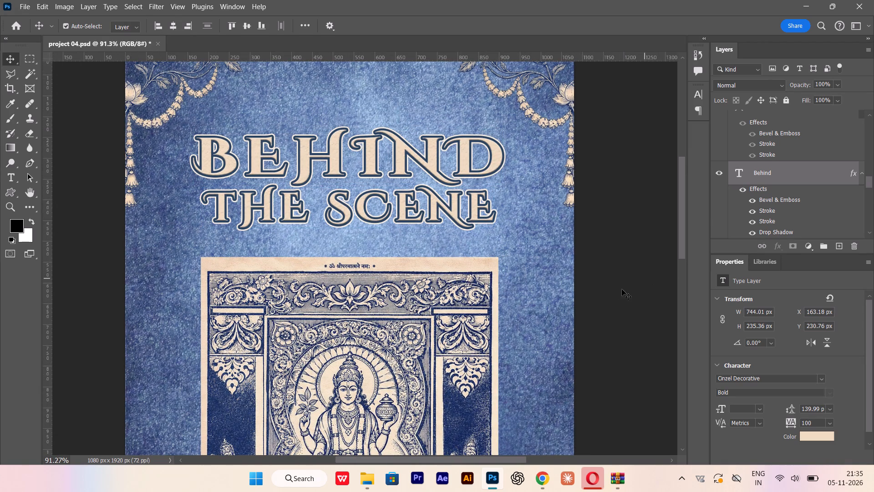
scroll(518, 210, "down", 12, "alt")
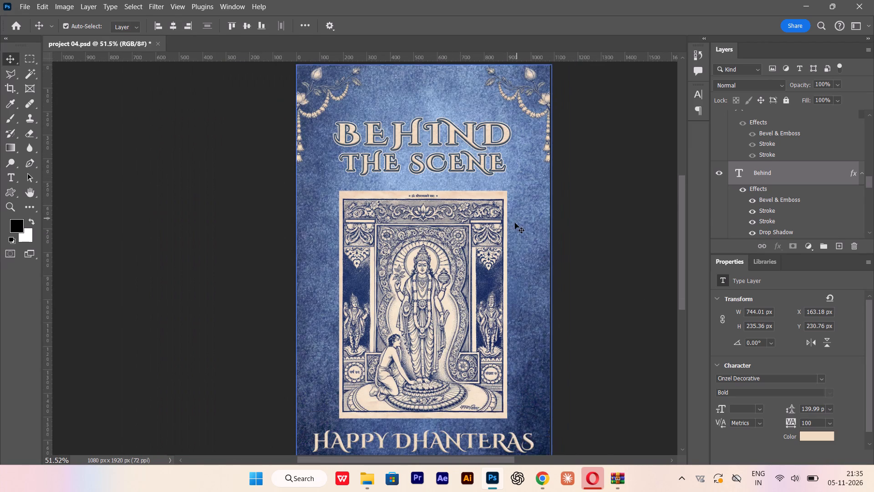
scroll(515, 223, "down", 4, "alt")
scroll(509, 237, "up", 9)
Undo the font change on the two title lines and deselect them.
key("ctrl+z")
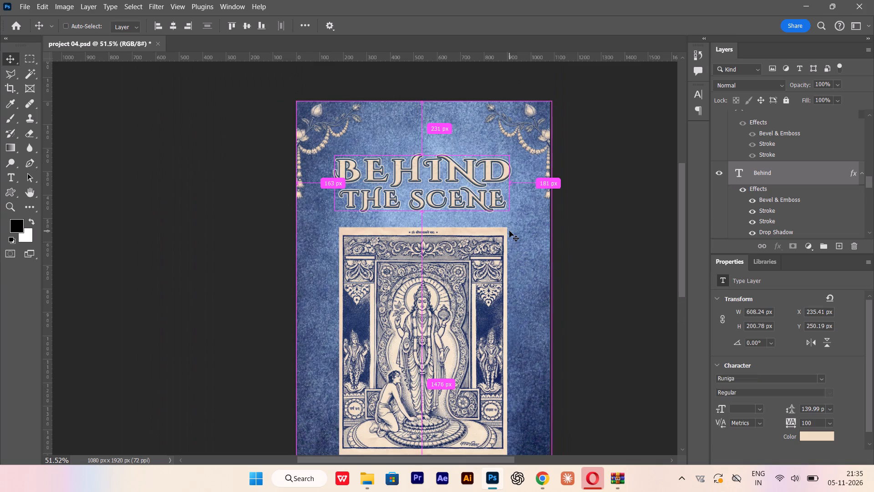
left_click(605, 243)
Change the "Behind" and "The scene" text layers to the Gondens DEMO Regular font.
scroll(450, 190, "up", 7, "alt")
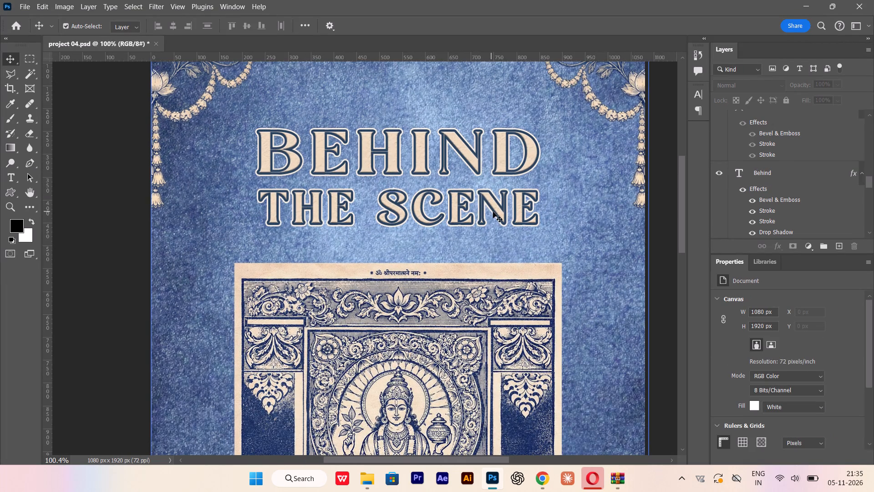
left_click(461, 203)
left_click(475, 160, "shift")
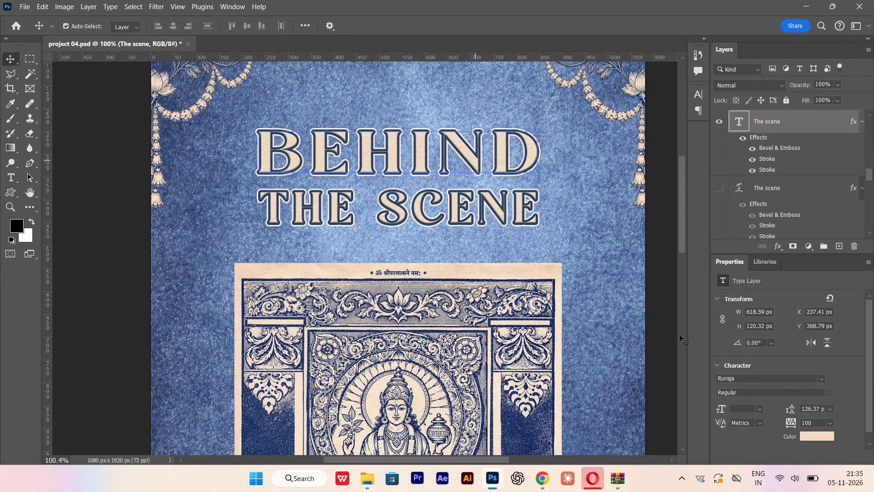
left_click(820, 377)
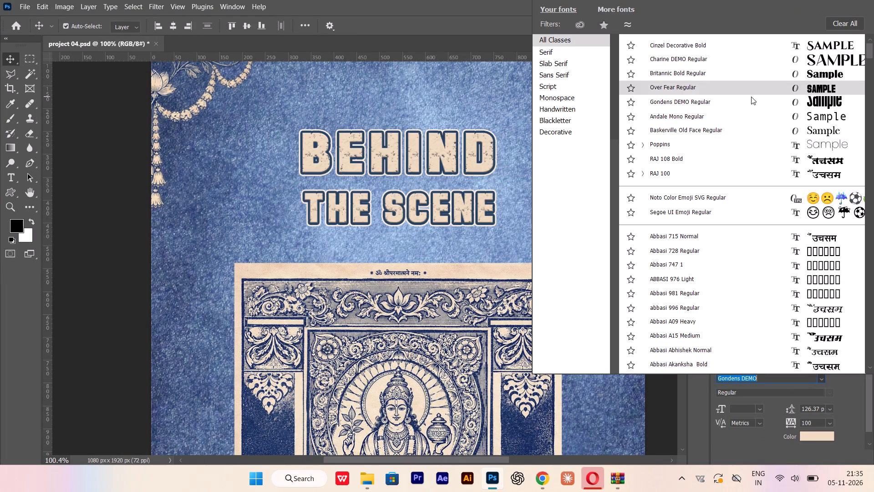
left_click(752, 97)
Move both title lines down together by about 36 px, keeping their horizontal position.
scroll(457, 181, "up", 1)
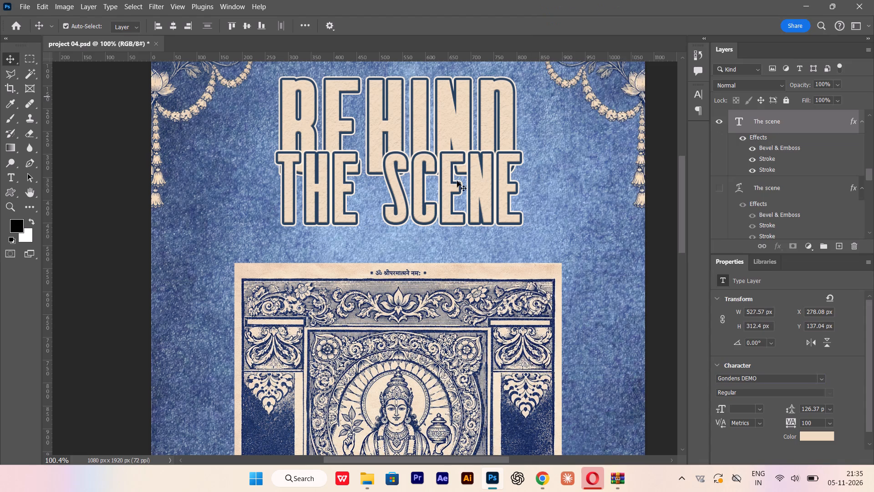
scroll(457, 181, "up", 7)
left_click_drag(389, 230, 389, 224)
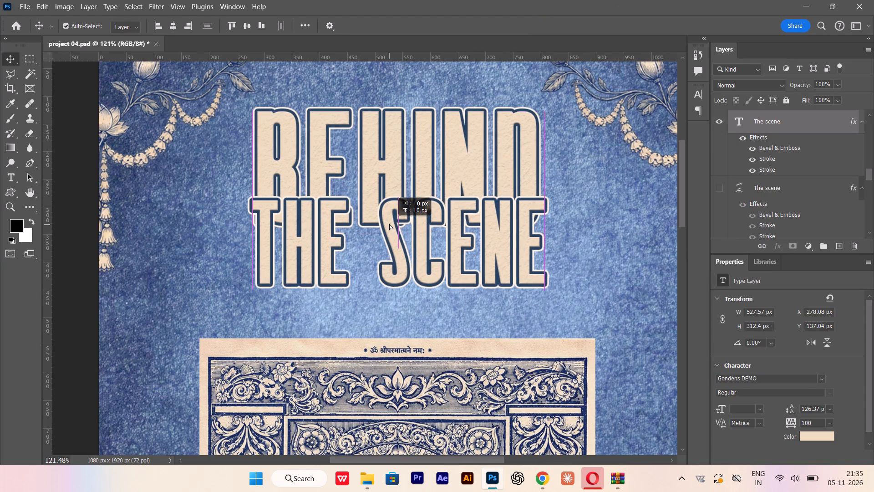
left_click_drag(389, 224, 392, 251)
scroll(382, 241, "down", 5, "alt")
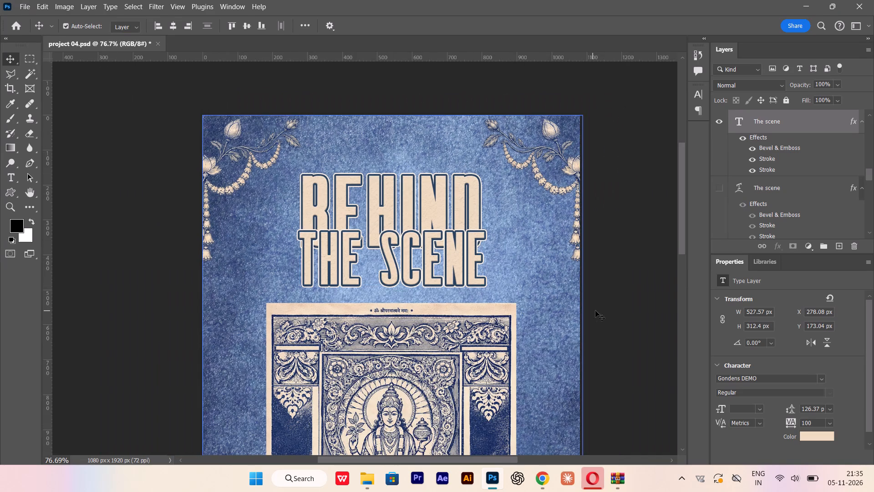
left_click(626, 308)
Scale the "Behind" text to about 84% and move it up clear of "The scene".
scroll(436, 228, "up", 3, "alt")
left_click(377, 204)
key("ctrl+t")
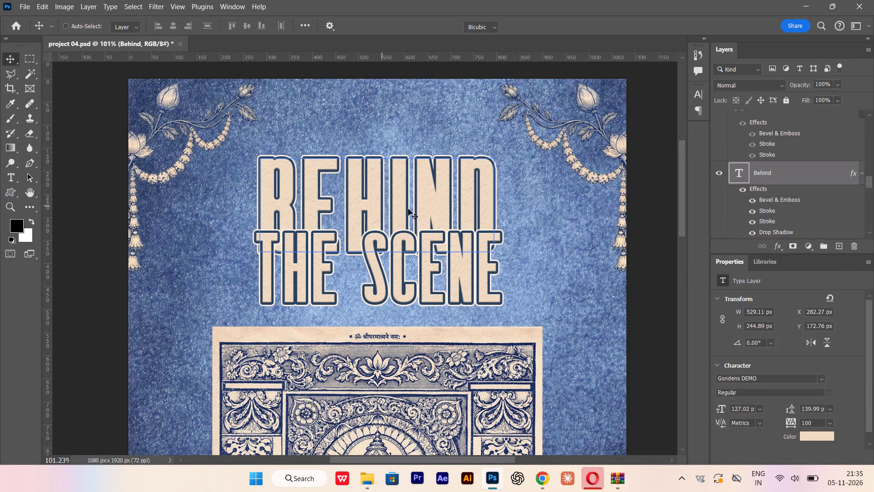
left_click_drag(502, 161, 484, 174, "alt+shift")
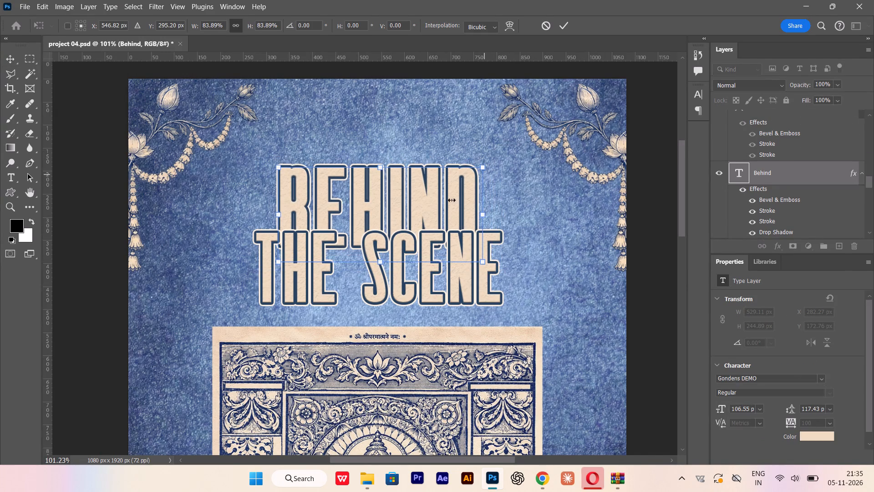
left_click_drag(370, 245, 371, 234)
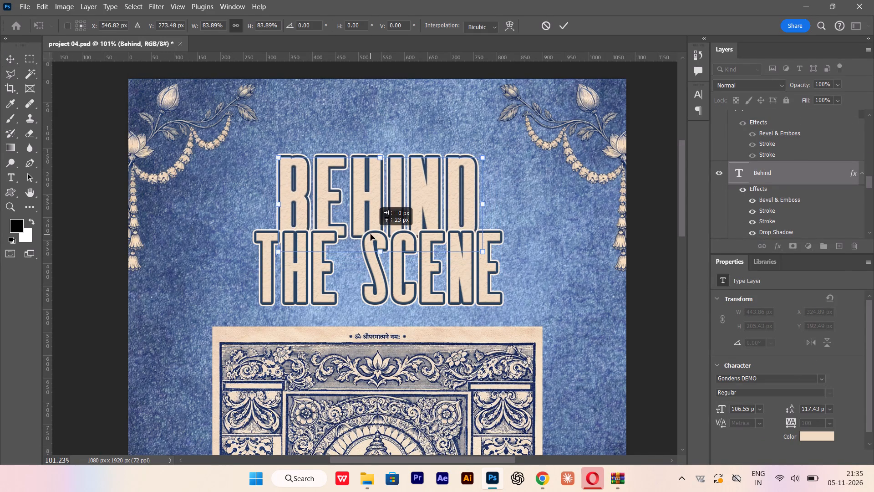
left_click_drag(371, 234, 373, 246)
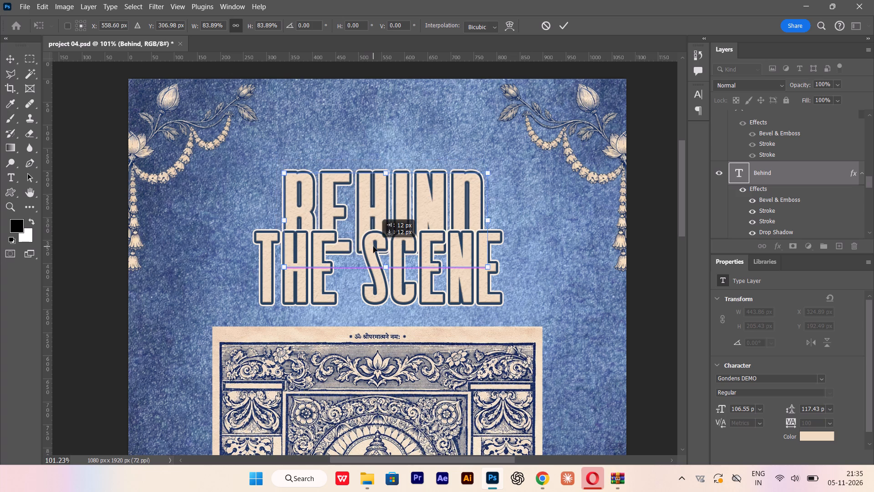
left_click_drag(373, 246, 369, 234)
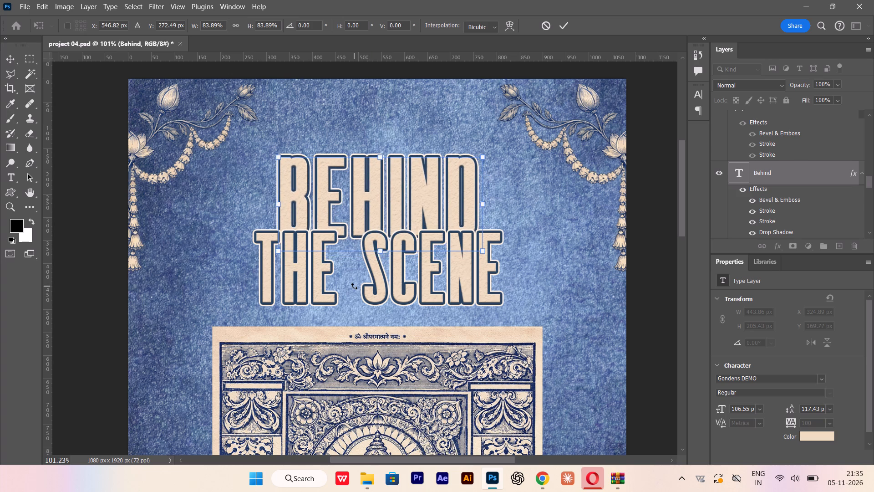
left_click_drag(382, 197, 383, 179)
key("Return")
Scale "Behind" and "The scene" down together proportionally to about 460 px overall width.
scroll(414, 274, "down", 5, "alt")
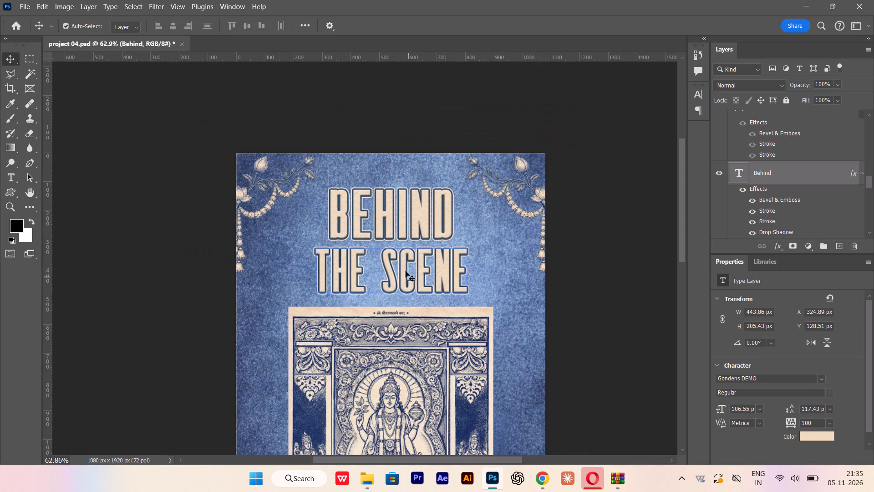
scroll(395, 248, "up", 7, "alt")
left_click(379, 266)
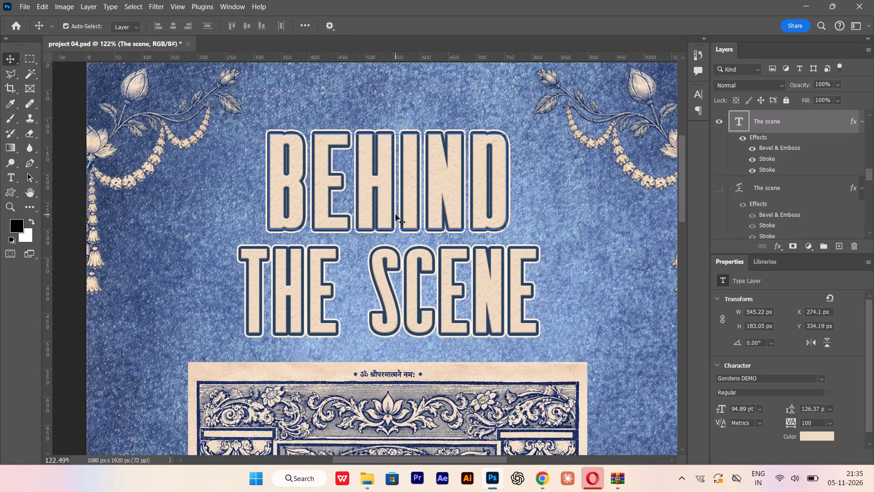
left_click(394, 214, "shift")
key("ctrl+t")
left_click_drag(534, 131, 528, 154, "alt+shift")
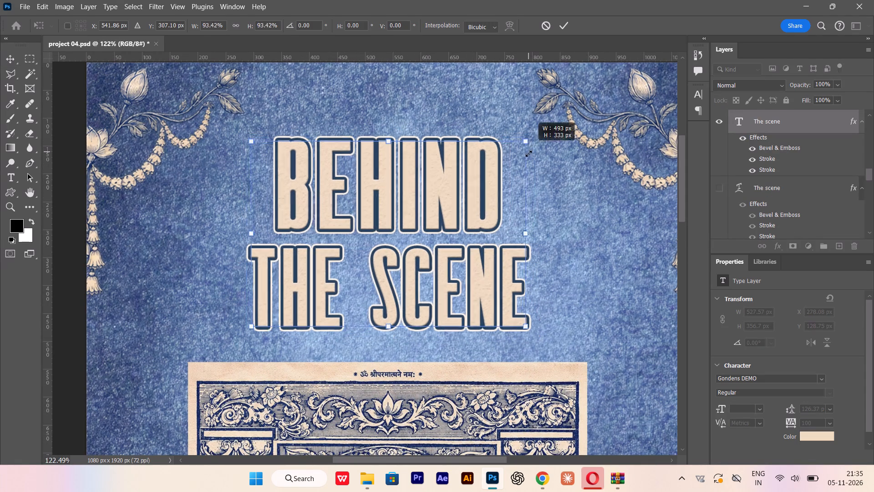
left_click_drag(528, 154, 525, 159, "alt+shift")
key("Return")
Reduce only the height of the "Behind" text to about 93%, keeping its width.
scroll(457, 187, "down", 8)
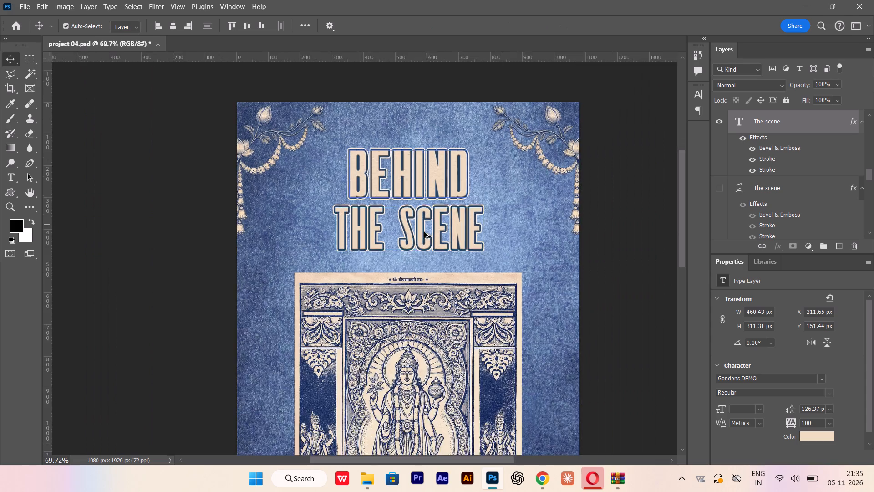
scroll(424, 232, "down", 6)
scroll(430, 285, "down", 9)
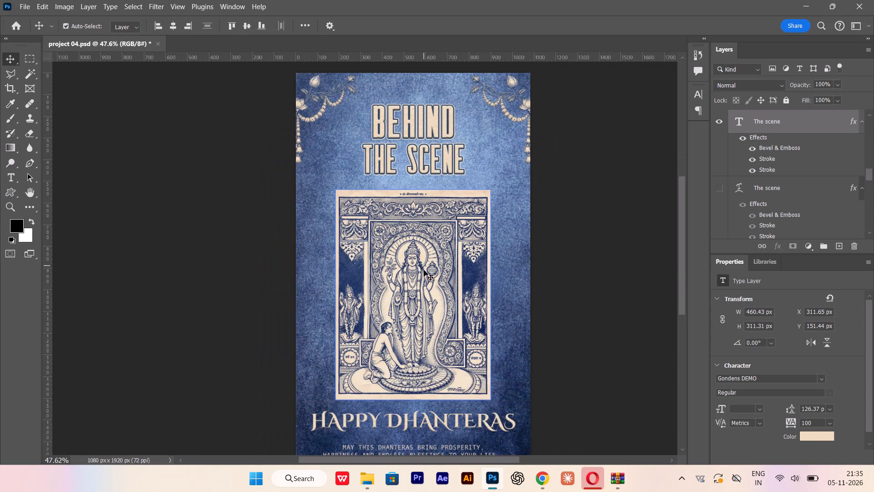
scroll(419, 154, "up", 12, "alt")
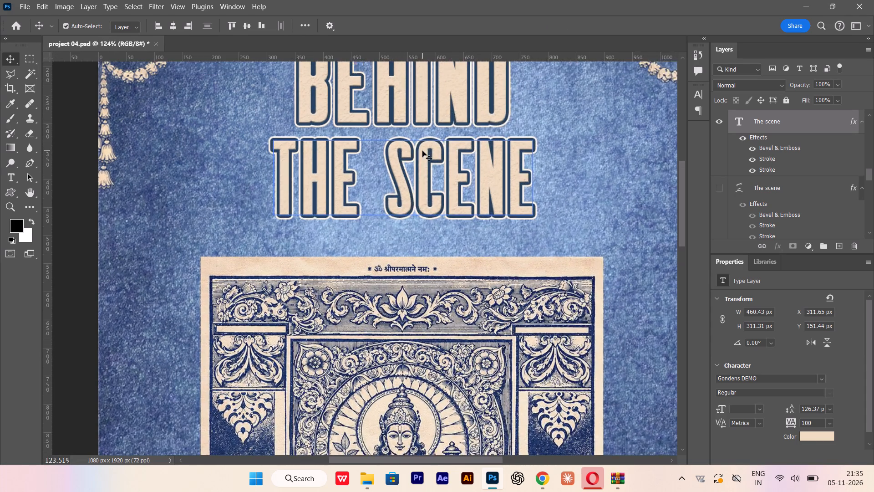
scroll(422, 151, "up", 5, "alt")
scroll(437, 222, "up", 7)
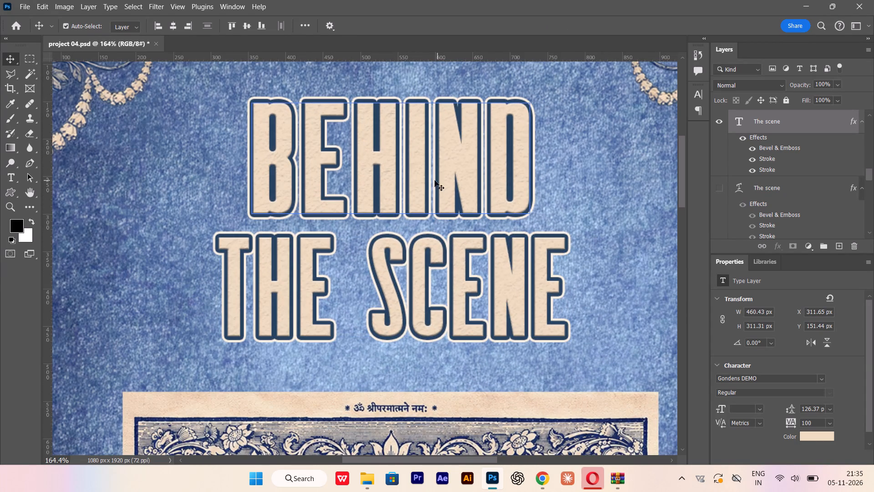
left_click(420, 183)
left_click(423, 265, "shift")
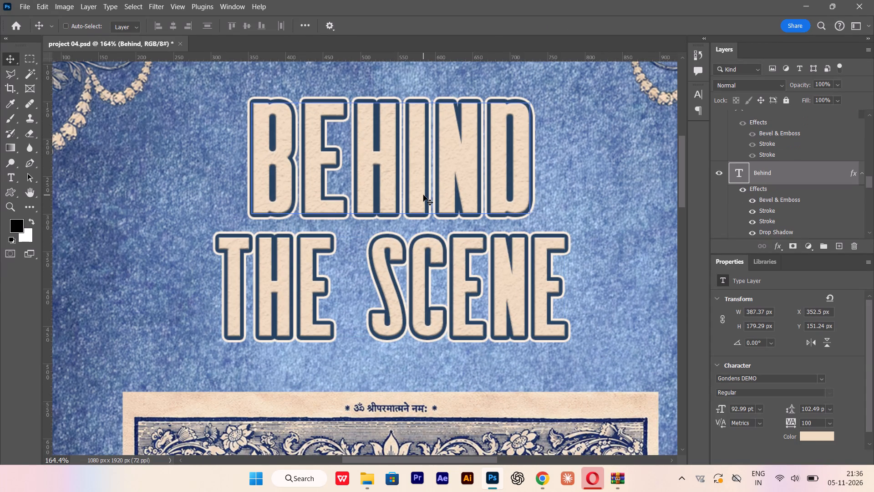
key("ctrl+t")
left_click_drag(394, 104, 395, 113)
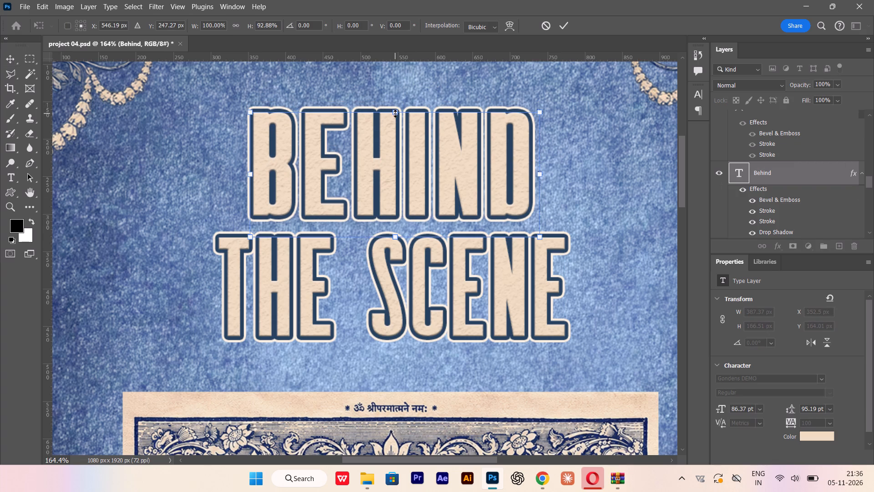
key("ctrl+d")
key("Return")
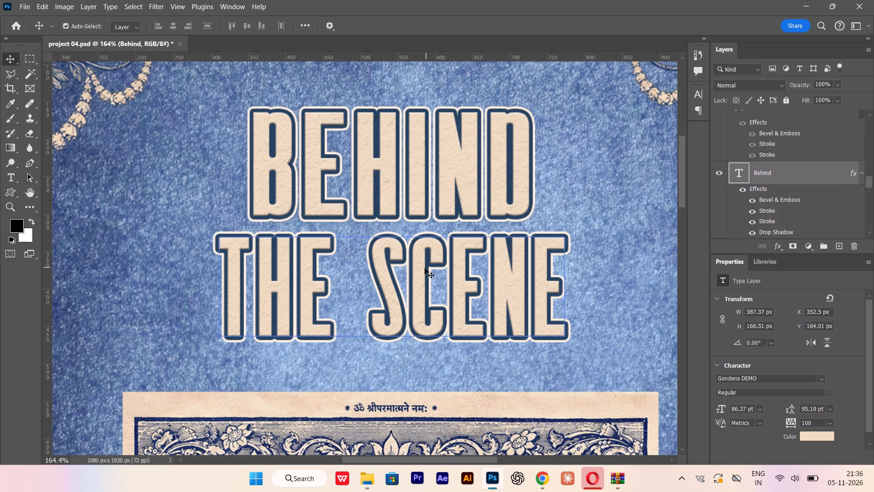
Compress both title lines together vertically to about 275 px overall height, keeping their width.
left_click(422, 268)
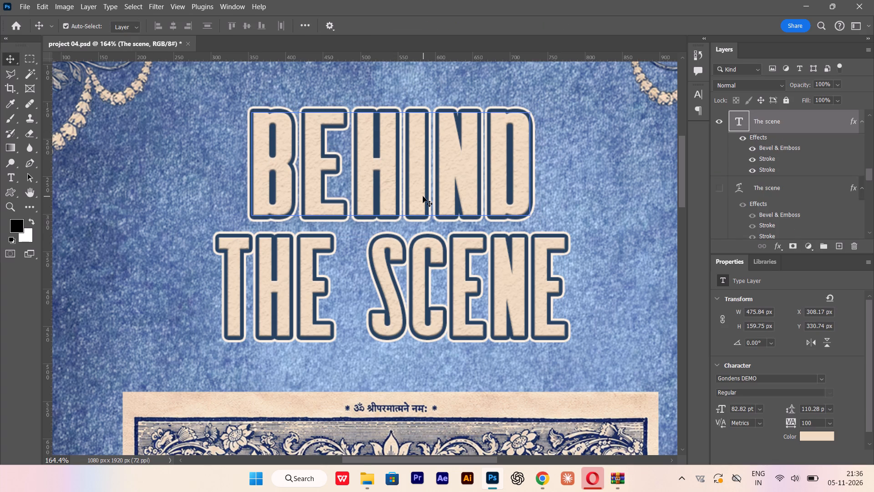
left_click(423, 196, "shift")
key("ctrl+t")
left_click_drag(395, 112, 394, 118)
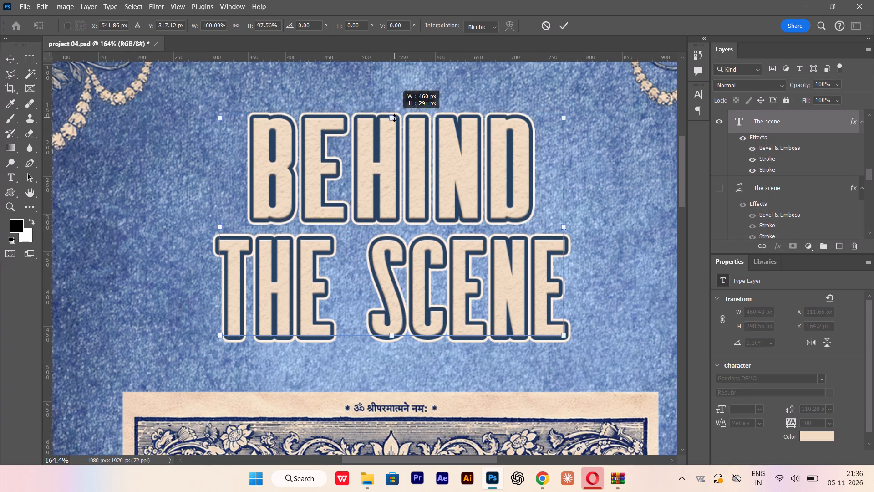
left_click_drag(394, 118, 394, 129)
key("Return")
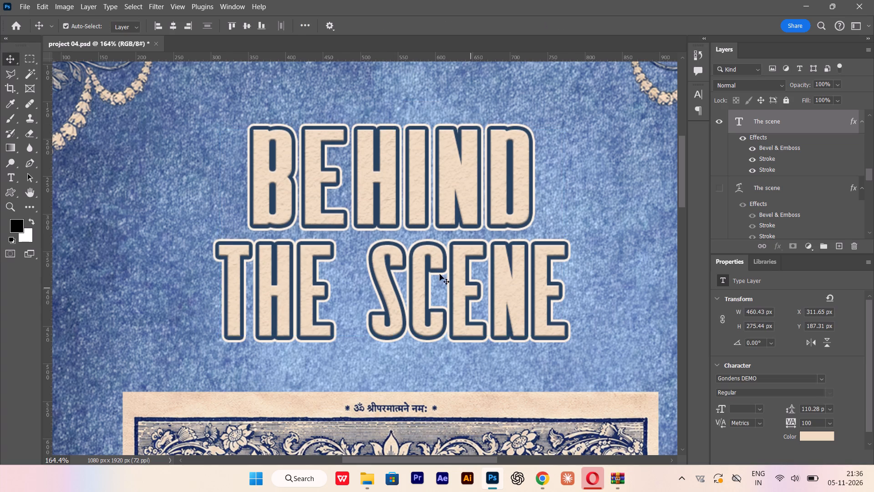
Center the two title lines horizontally on the whole canvas, leaving no selection active.
scroll(357, 261, "down", 3, "alt")
key("ctrl+a")
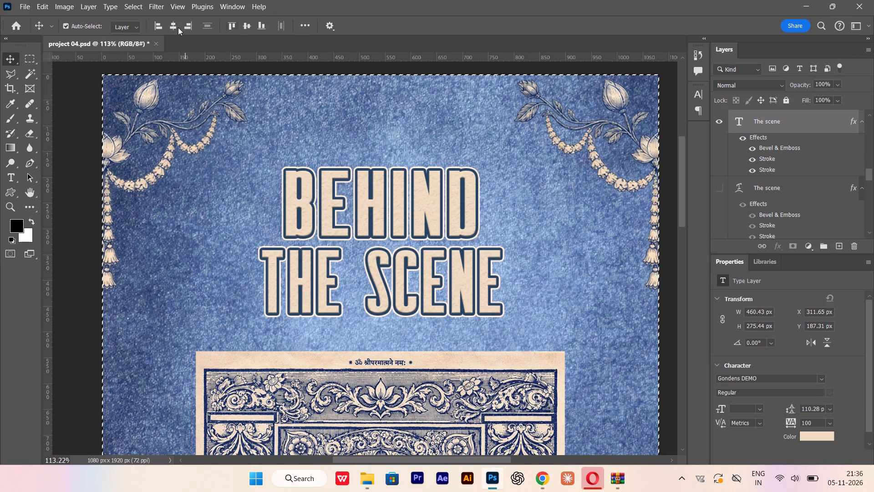
left_click(172, 25)
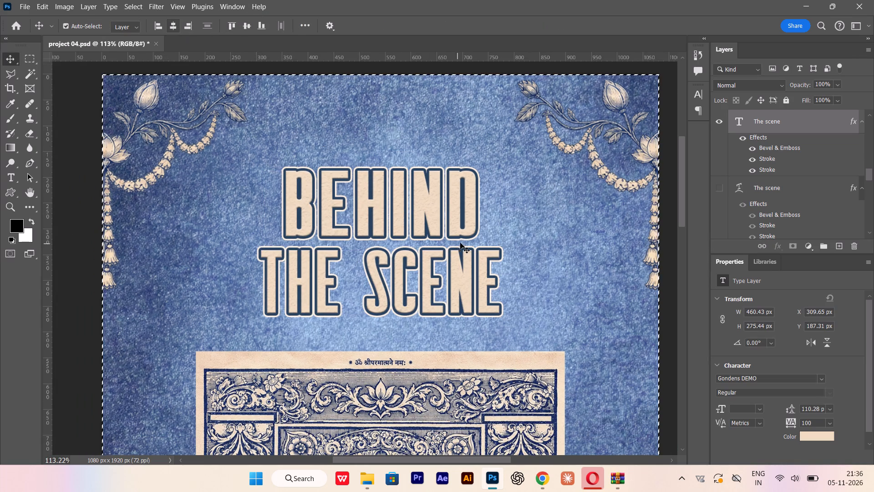
key("ctrl+d")
Examine the whole poster with the condensed title in full-screen view, with the side panels collapsed.
scroll(509, 239, "down", 5, "alt")
scroll(414, 284, "up", 1, "alt")
scroll(411, 287, "down", 14, "alt")
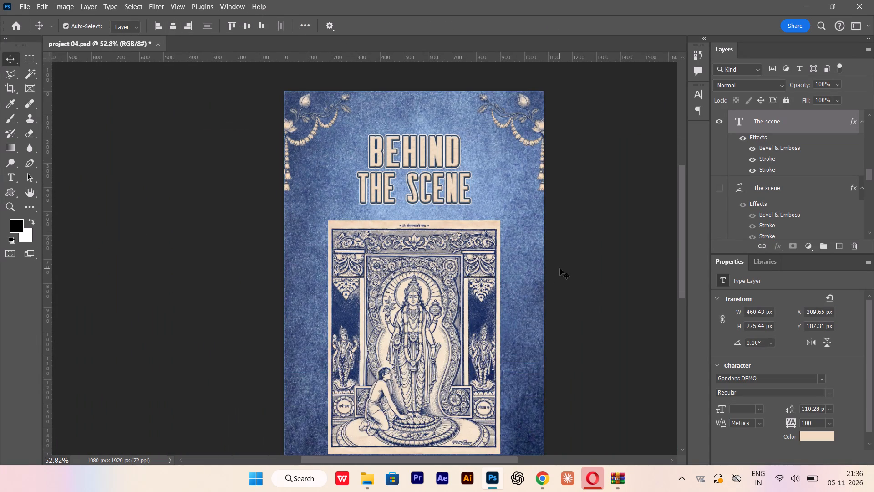
scroll(567, 278, "down", 4, "alt")
type("FFF")
key("ctrl+0")
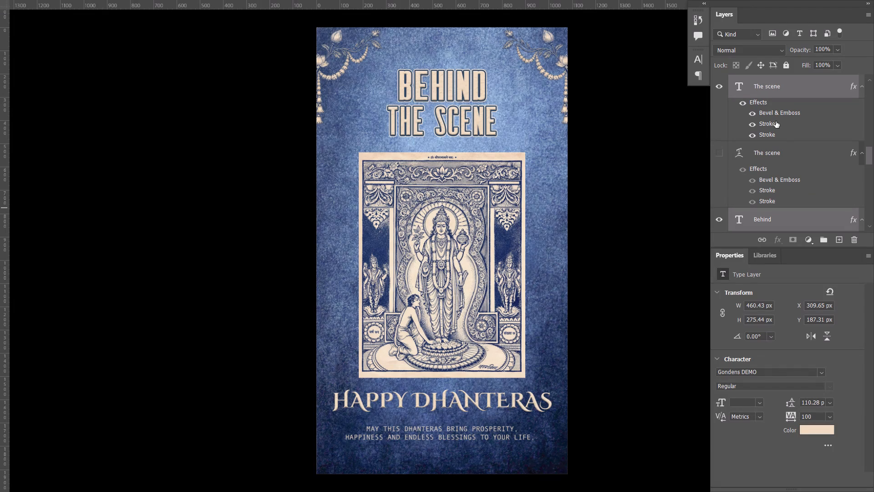
left_click(649, 139)
left_click(868, 0)
left_click(720, 126)
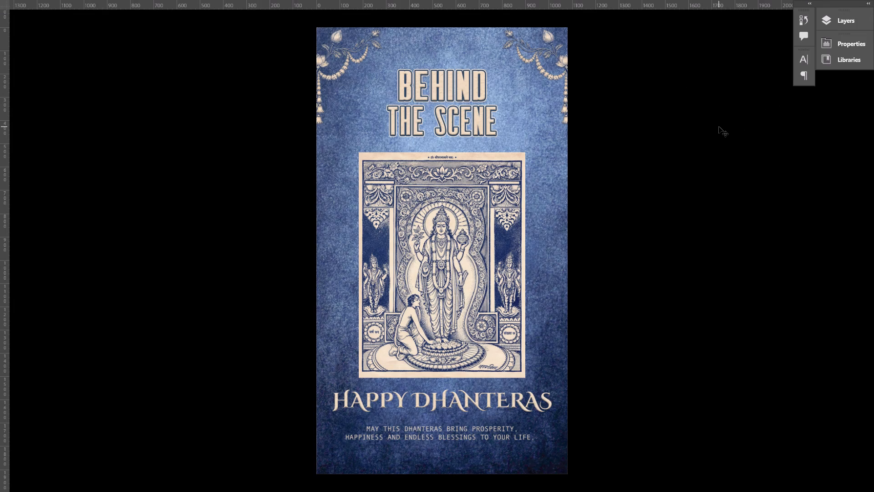
Leave the full-screen view and save the poster document.
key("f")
key("ctrl+s")
Export the poster as a JPG to the Diwali JPG folder, replacing the existing file "project 05".
key("ctrl+alt+shift+w")
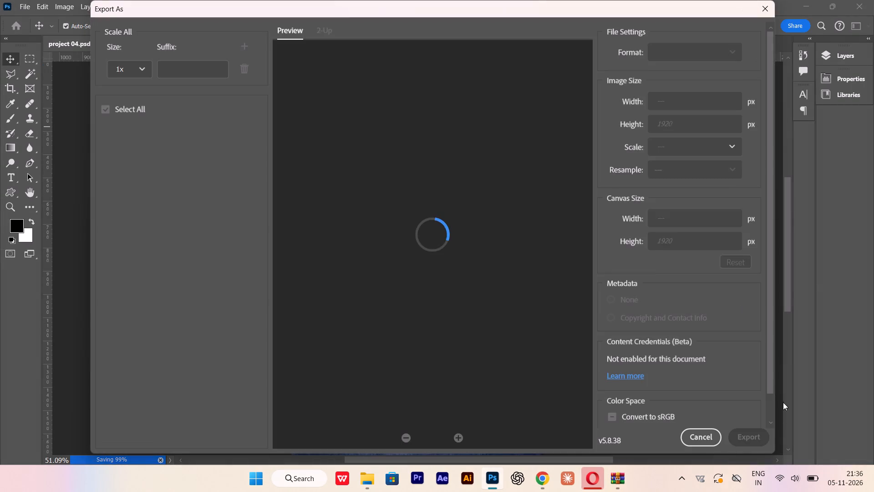
left_click(746, 443)
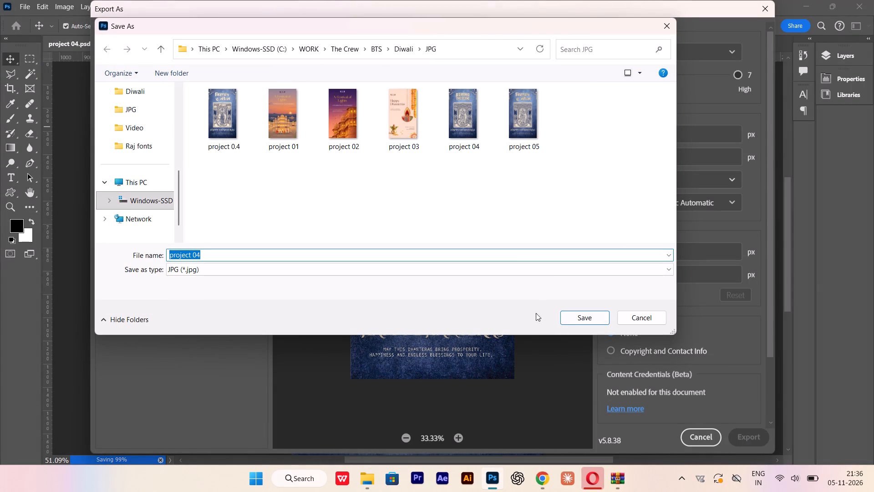
left_click(537, 142)
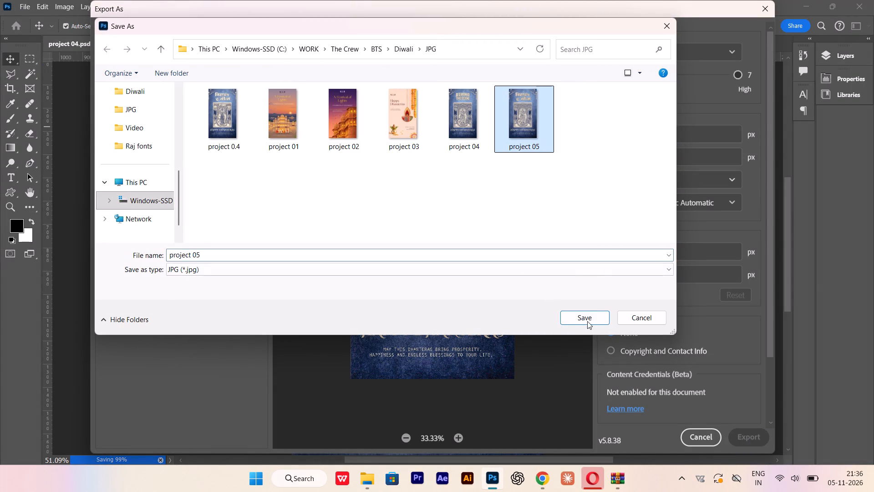
left_click(597, 321)
left_click(473, 236)
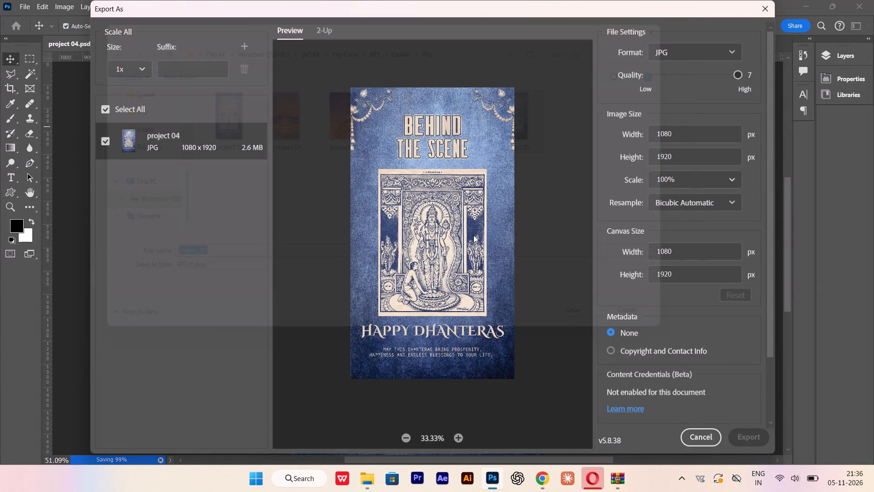
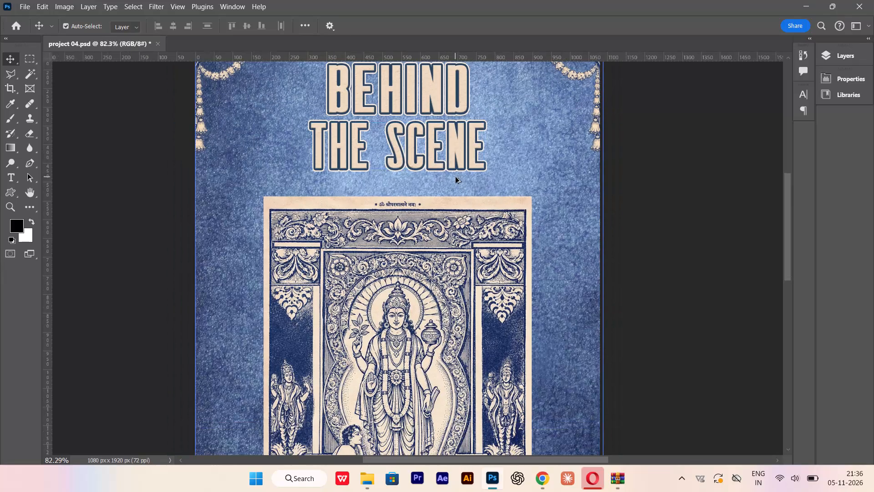
Duplicate the two-line Dhanteras greeting text and place the copy just below the "The Scene" title line, keeping its horizontal position.
scroll(456, 177, "down", 11)
scroll(418, 272, "down", 3)
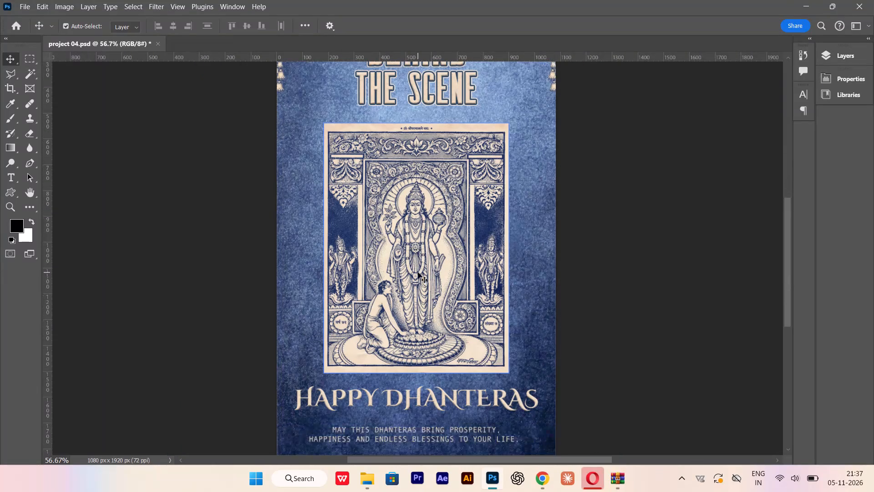
left_click_drag(418, 428, 400, 112, "alt")
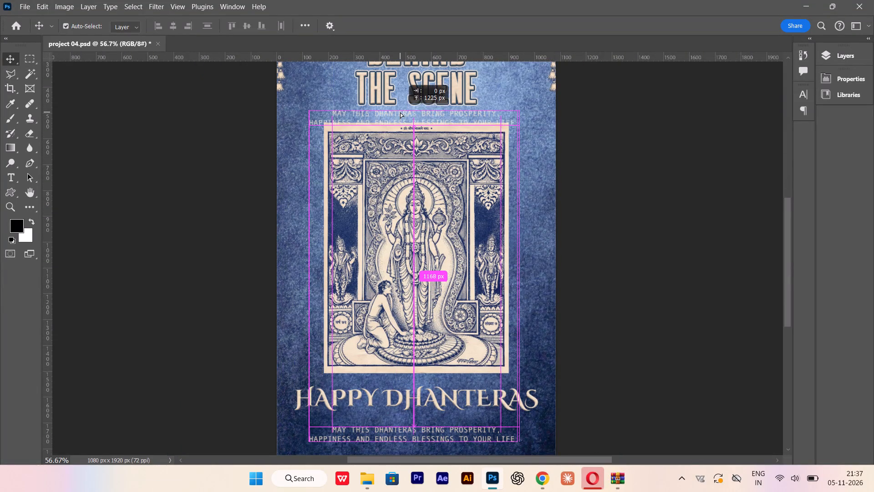
left_click_drag(400, 112, 400, 110, "alt")
Replace the whole text of the copied greeting with "WEDDINGS".
scroll(432, 100, "up", 20, "alt")
scroll(432, 100, "up", 5, "alt")
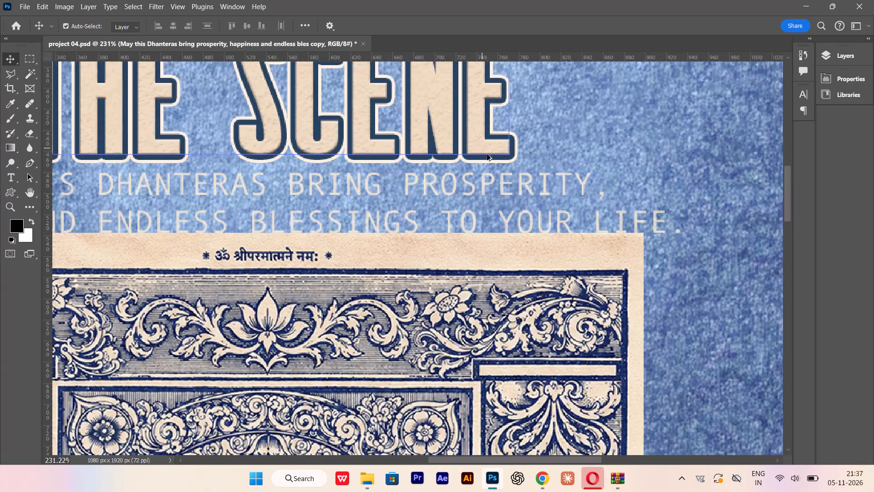
scroll(487, 154, "up", 3, "alt")
triple_click(491, 185)
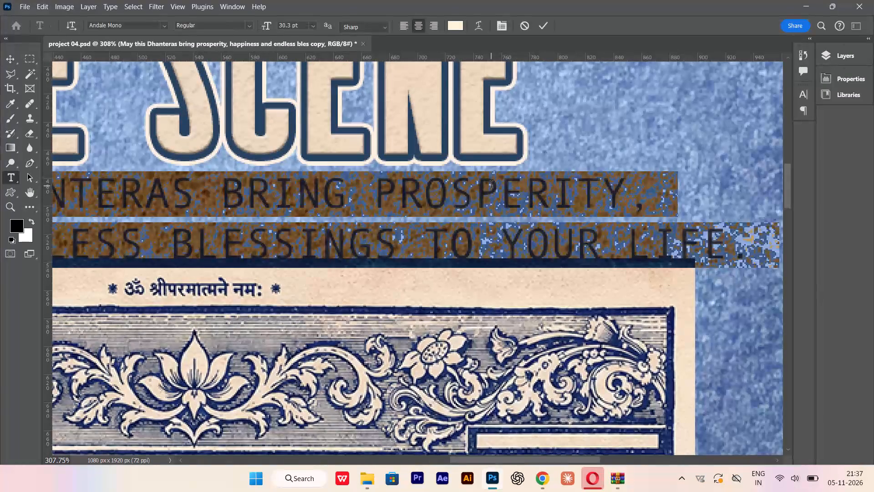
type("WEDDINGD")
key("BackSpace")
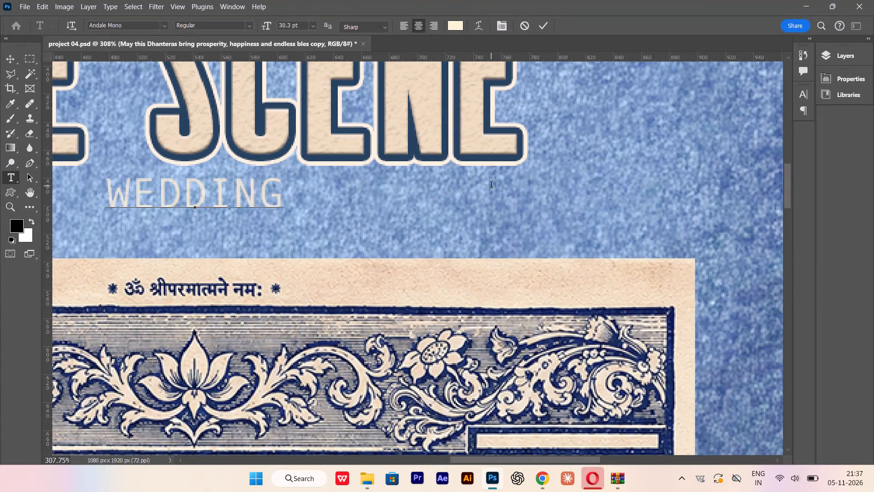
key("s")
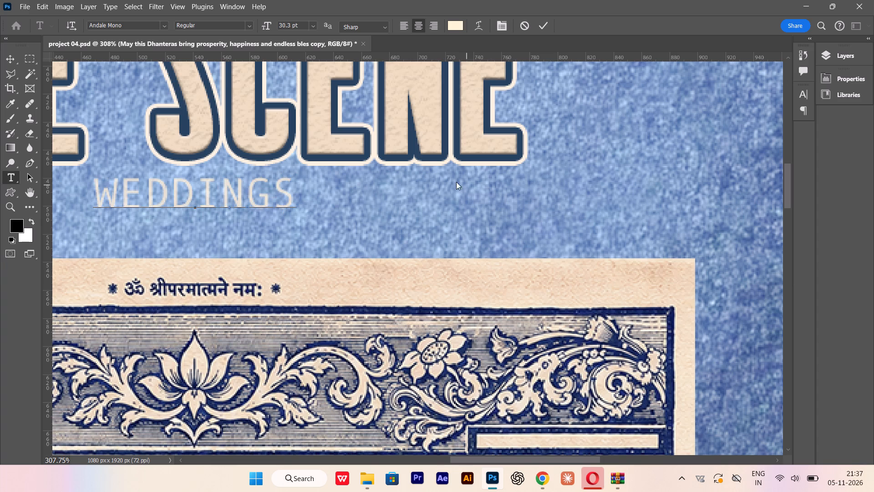
left_click(15, 58)
Move the "WEDDINGS" text horizontally beneath the end of "Scene", roughly lining up their right edges.
left_click_drag(228, 191, 463, 196)
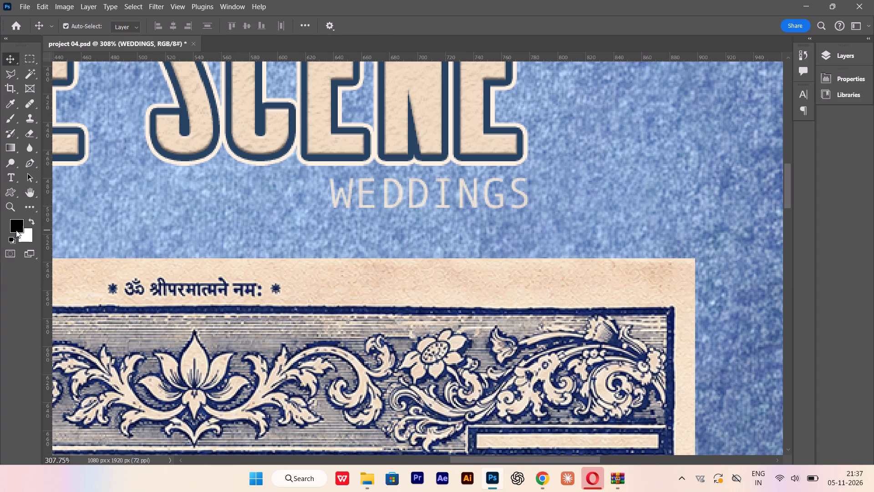
Sample the dark blue outline of the title, #27425f, as the foreground colour.
left_click(16, 230)
left_click(330, 157)
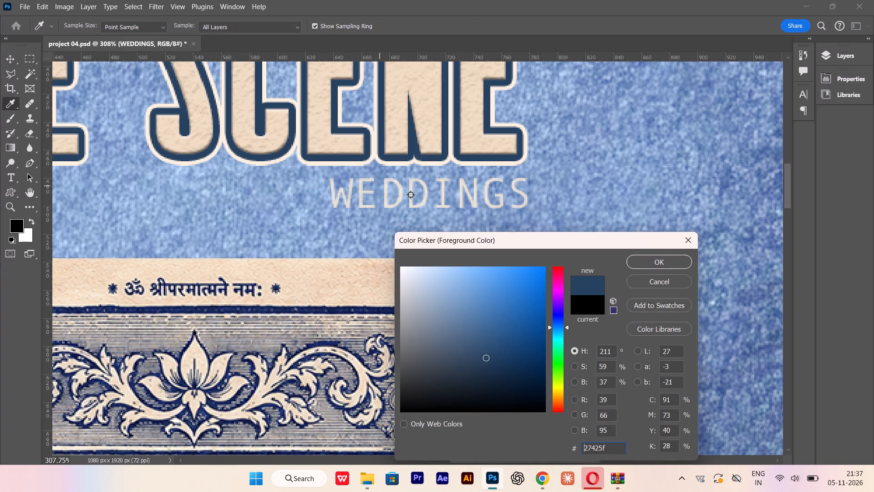
Set the foreground colour to dark navy 00254c and recolour the WEDDINGS text with the same navy.
left_click_drag(483, 354, 557, 369)
left_click(672, 266)
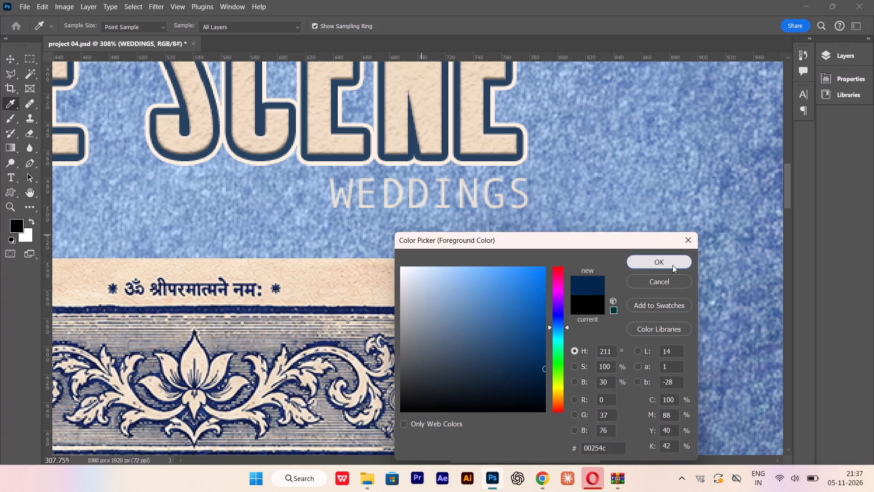
left_click(10, 67)
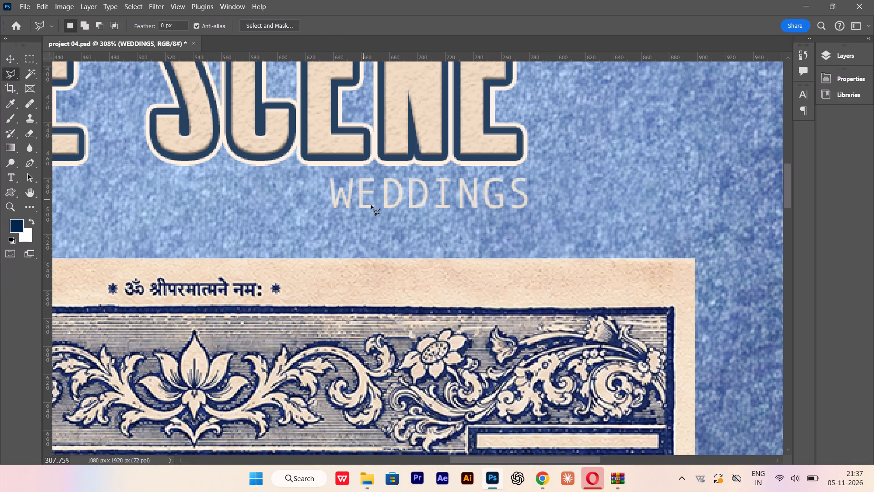
left_click(12, 56)
left_click(401, 195)
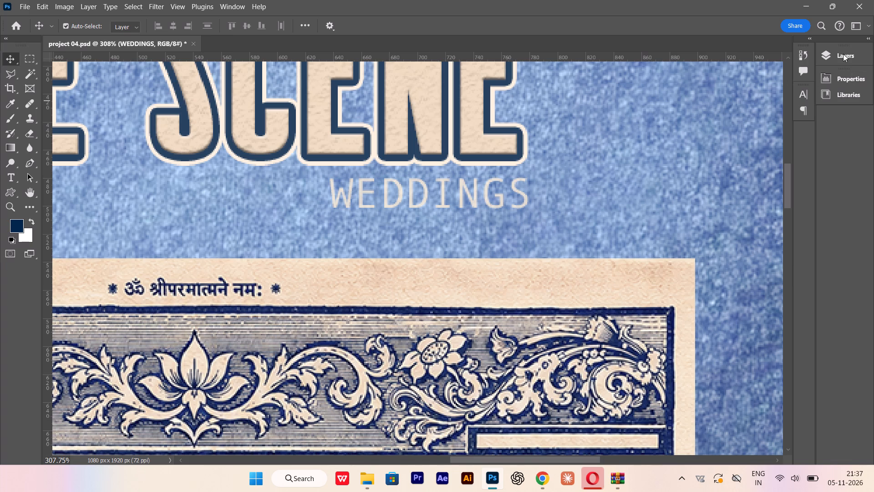
left_click(865, 40)
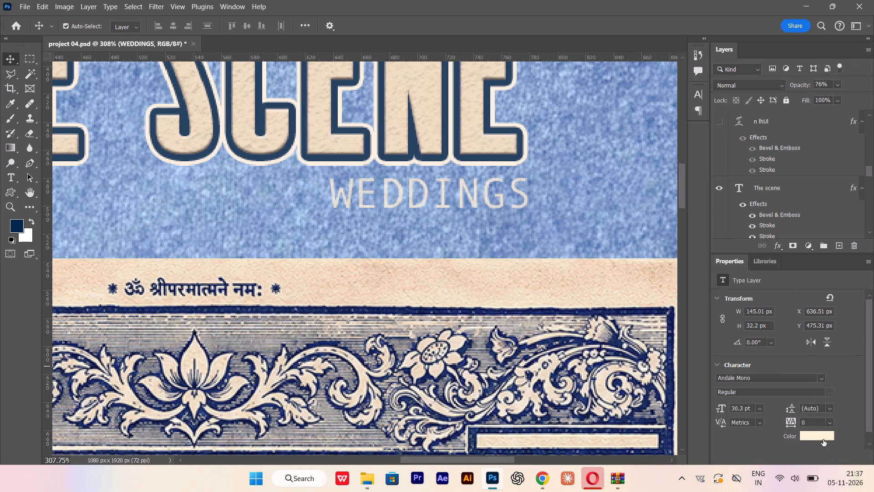
left_click(823, 438)
left_click(16, 224)
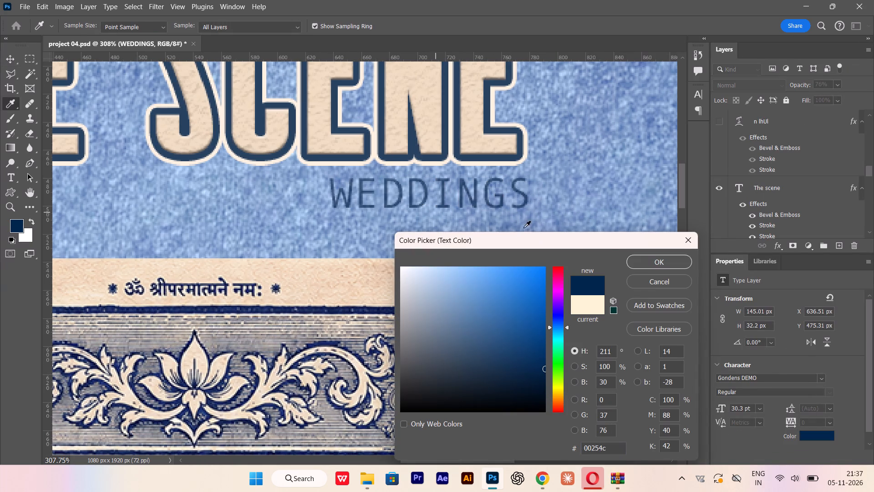
left_click(648, 261)
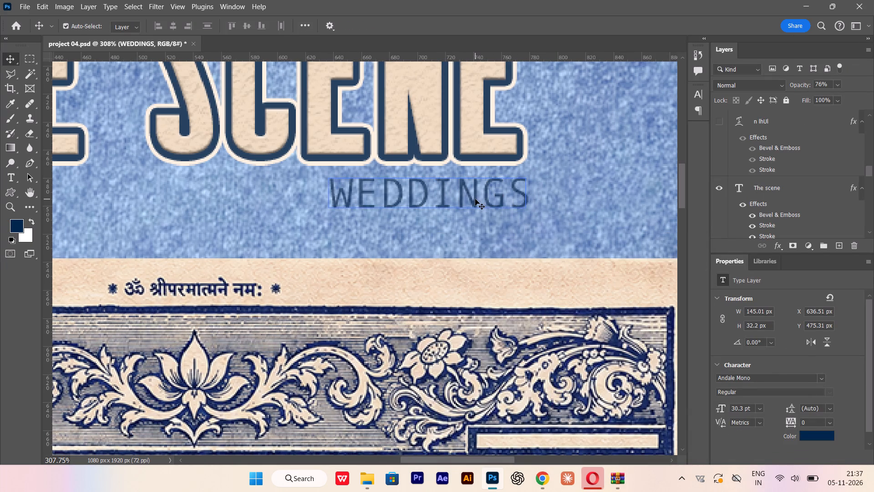
Shift the WEDDINGS text about 5 px down and change its font to Poppins Medium.
left_click_drag(475, 199, 476, 206)
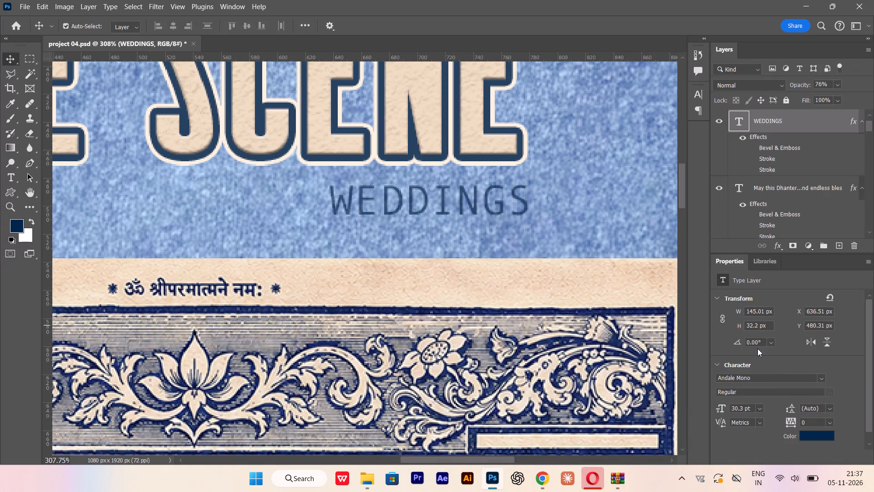
left_click(810, 379)
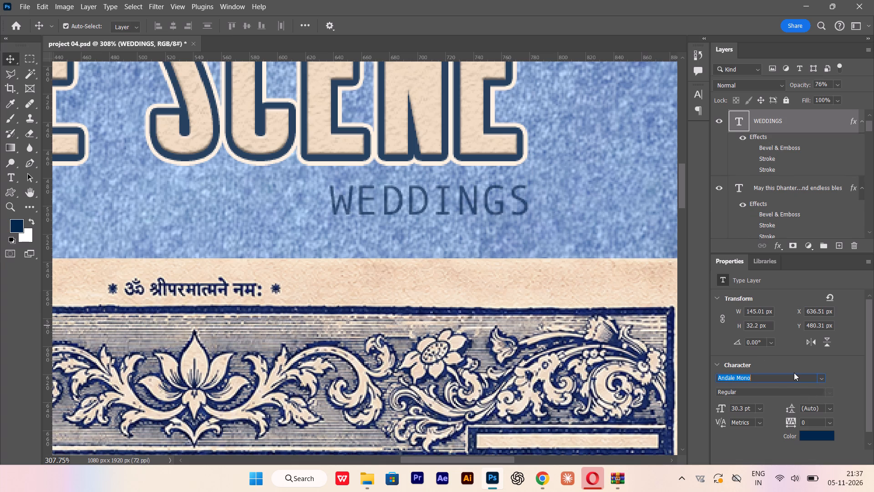
type("popp")
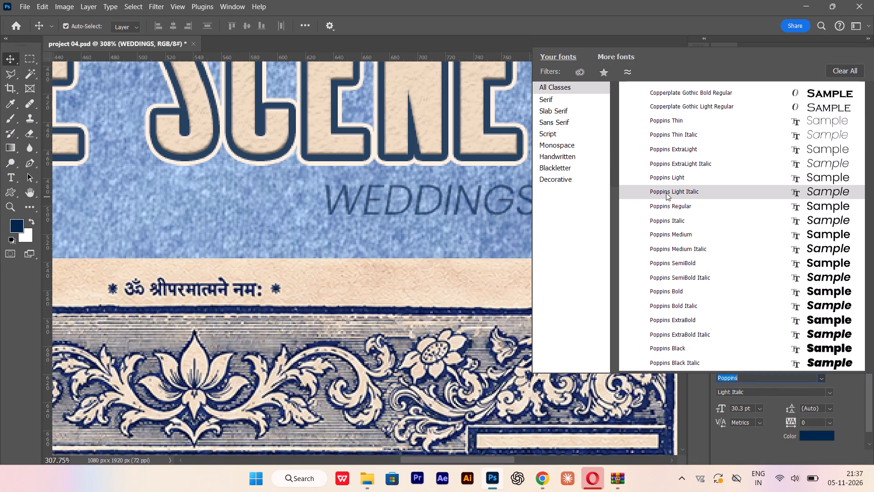
left_click(673, 233)
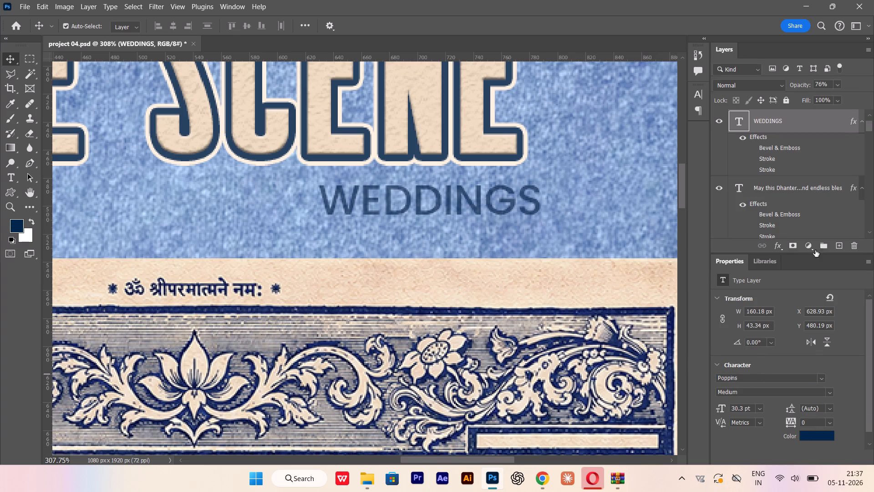
Turn on only the wider cream Stroke effect behind the WEDDINGS text, leaving its navy stroke off.
left_click(753, 163)
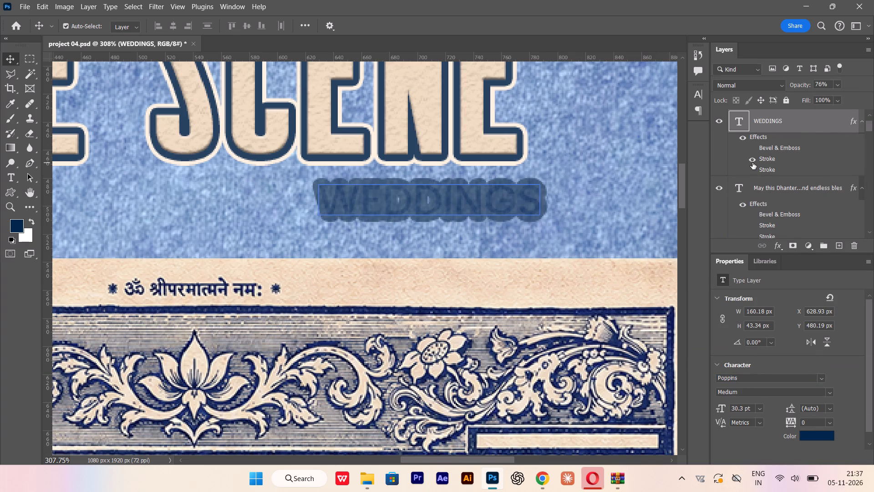
left_click(755, 172)
left_click(748, 161)
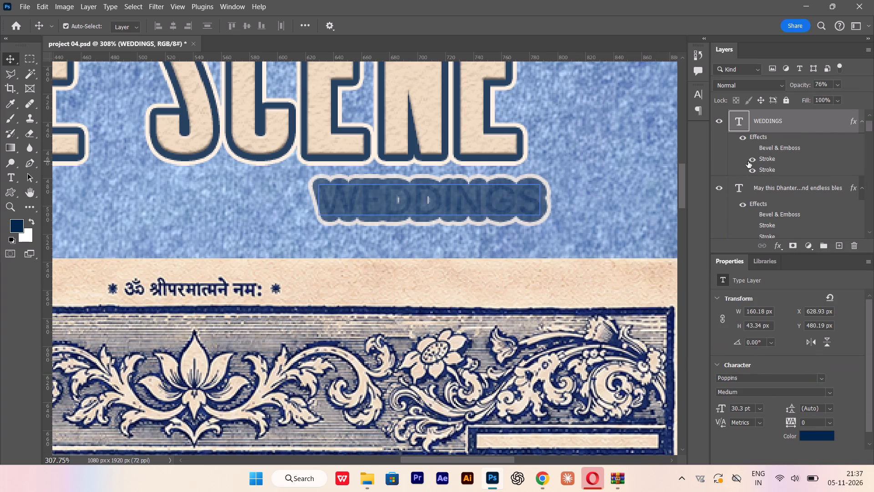
left_click(749, 161)
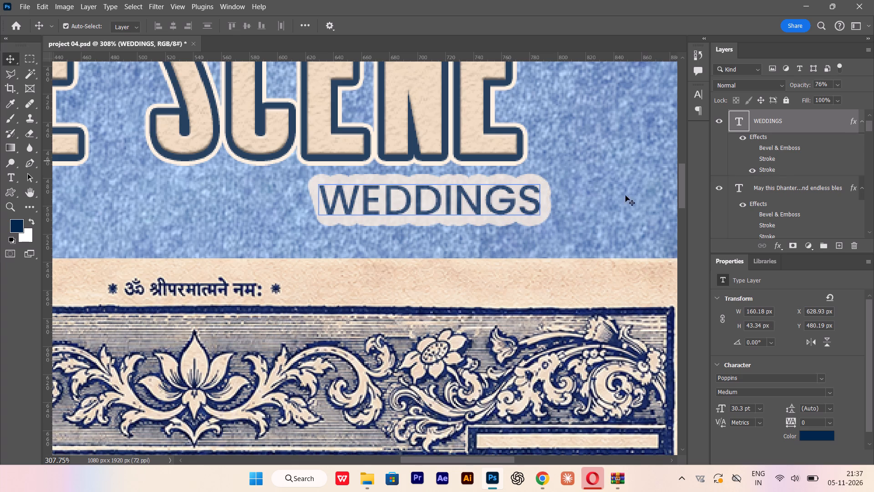
Reposition the WEDDINGS label about 17 px left and 5 px down so it lines up under the end of "The scene".
scroll(509, 195, "up", 3, "alt")
left_click_drag(501, 214, 499, 224)
left_click_drag(502, 222, 473, 223)
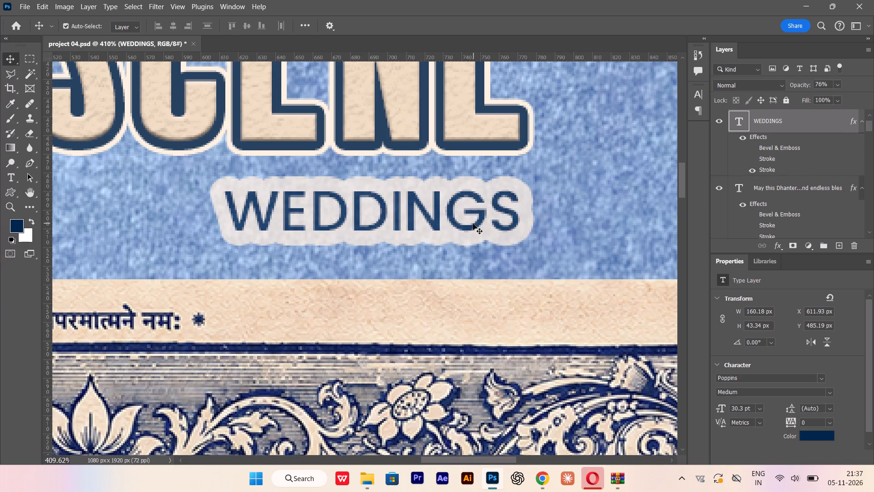
Move "Behind", "The scene" and WEDDINGS together 40 px up, leaving no layer selected.
scroll(490, 251, "down", 17, "alt")
scroll(463, 286, "down", 8)
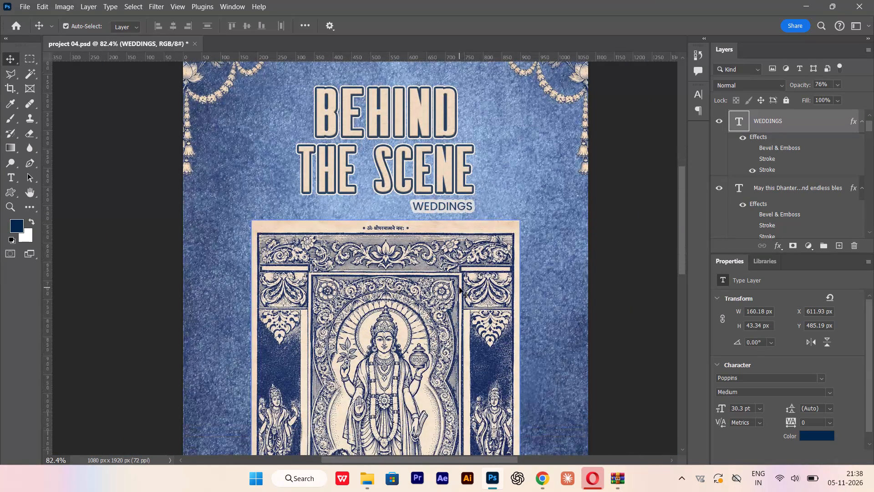
scroll(459, 287, "up", 6)
left_click(397, 165)
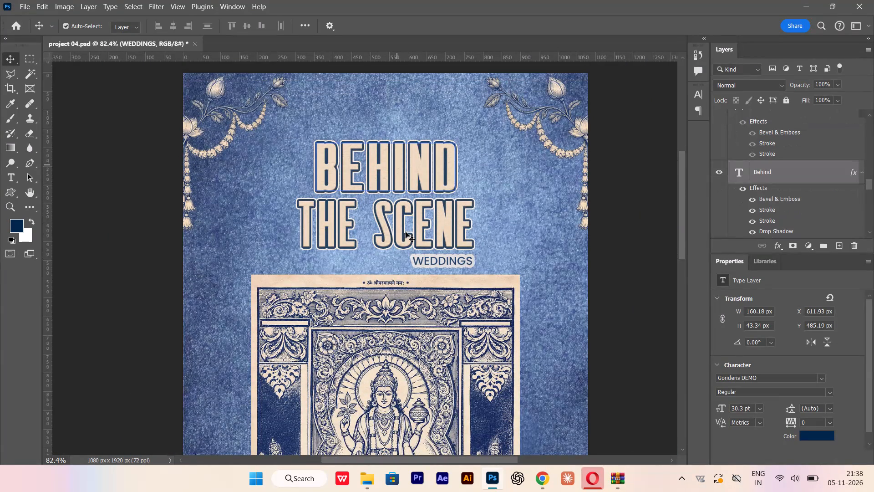
left_click(405, 227, "shift")
left_click(433, 263, "shift")
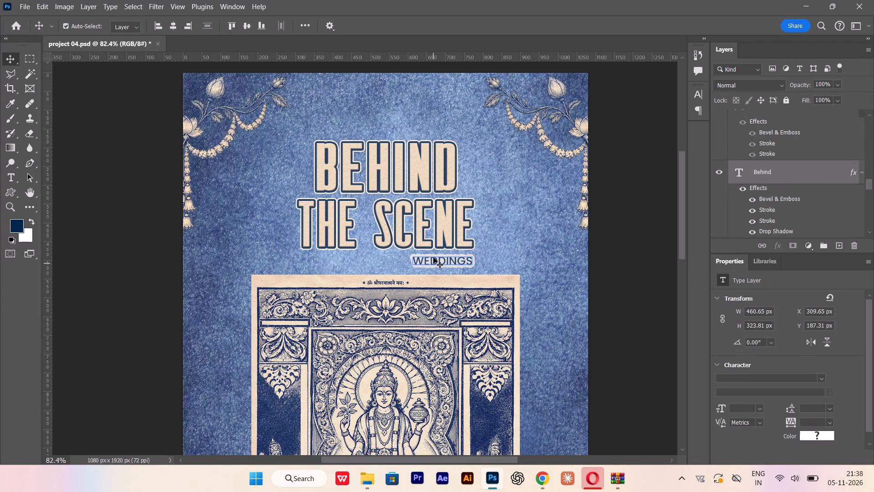
key("shift+Up")
key("shift+Up")
key("shift+Up")
key("shift+Up")
scroll(433, 257, "down", 3, "alt")
left_click(596, 301)
Look over the poster with the raised title block and save the document.
scroll(596, 301, "down", 7)
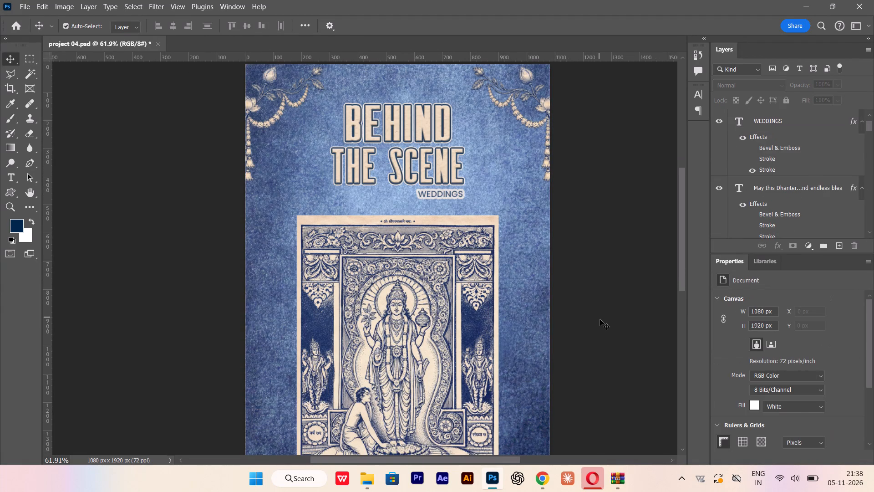
scroll(600, 319, "down", 5)
scroll(600, 323, "up", 4)
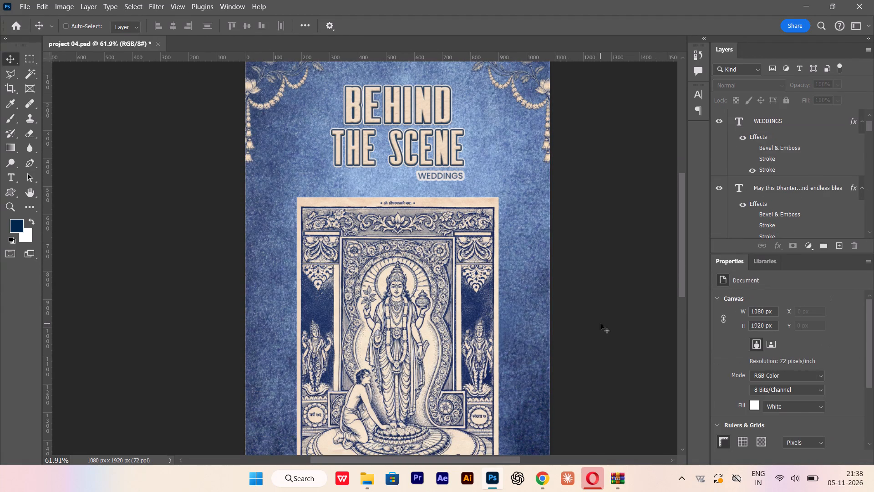
key("ctrl+s")
Hide the straight "The scene" title layer and show the older warped "The scene" layer instead.
scroll(612, 321, "up", 3)
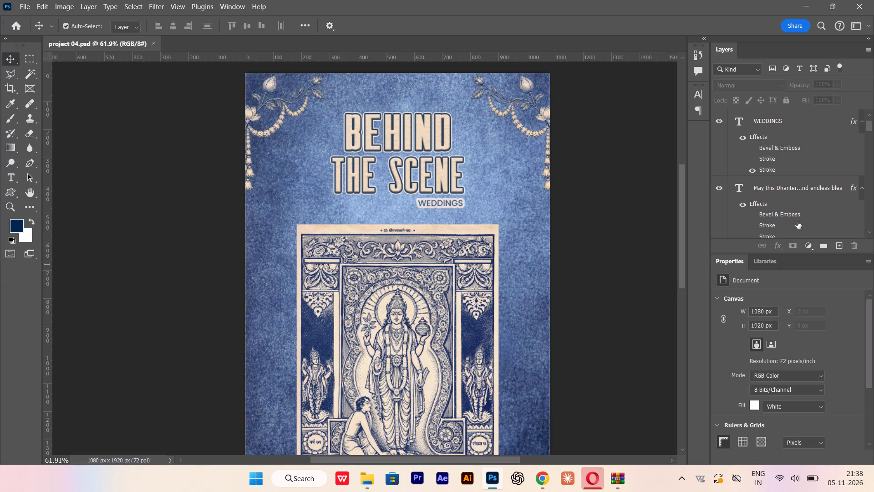
scroll(827, 205, "down", 3)
scroll(692, 206, "up", 2)
scroll(724, 183, "up", 4)
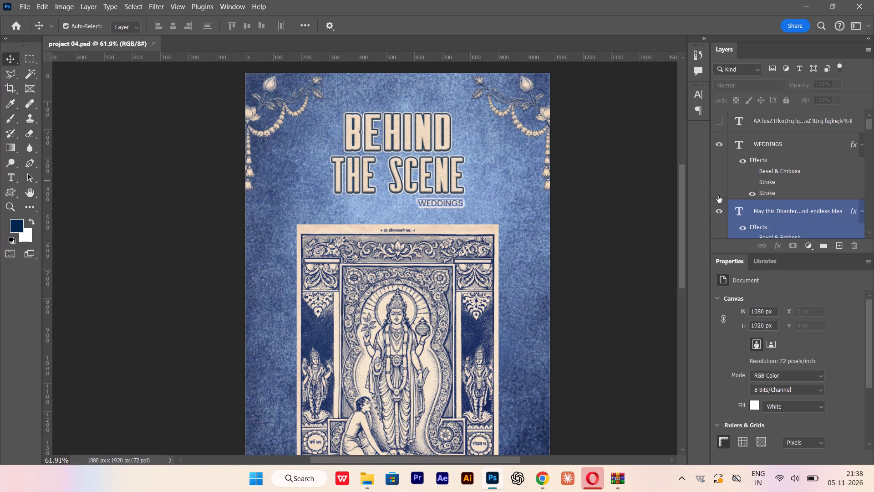
left_click(722, 206)
left_click(722, 206)
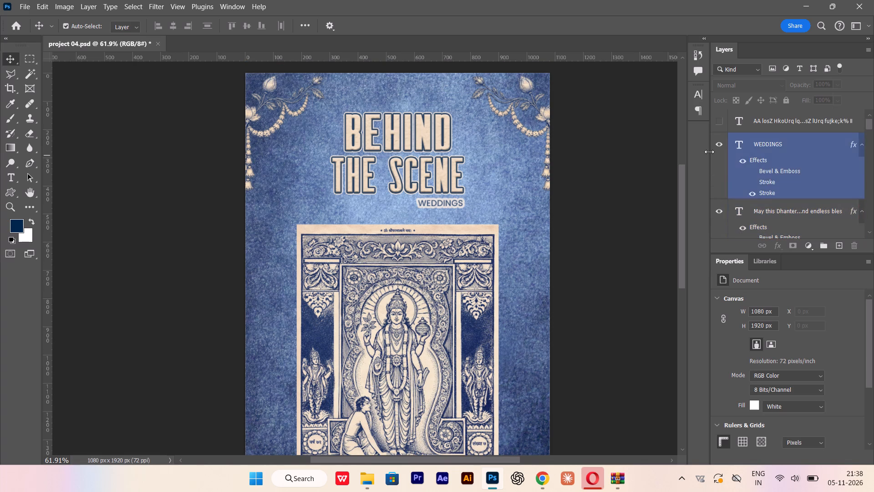
left_click(434, 175)
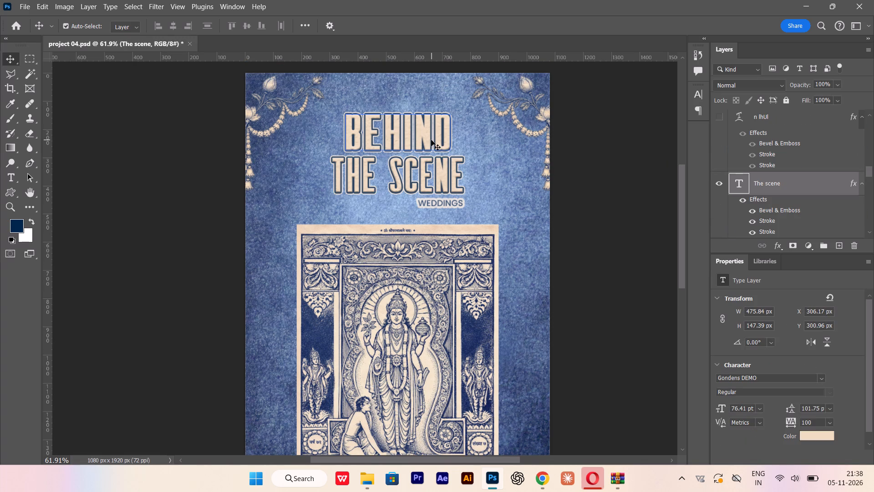
left_click(640, 165)
left_click(723, 183)
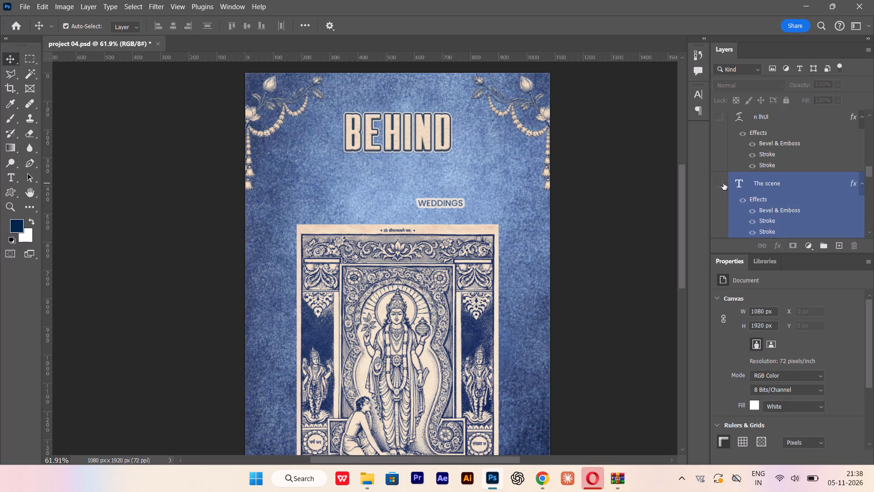
scroll(737, 177, "down", 6)
scroll(731, 168, "up", 2)
left_click(719, 159)
Check the neighbouring title, "n lhUl" and Rectangle 2 layers by briefly toggling their visibility.
scroll(719, 159, "up", 2)
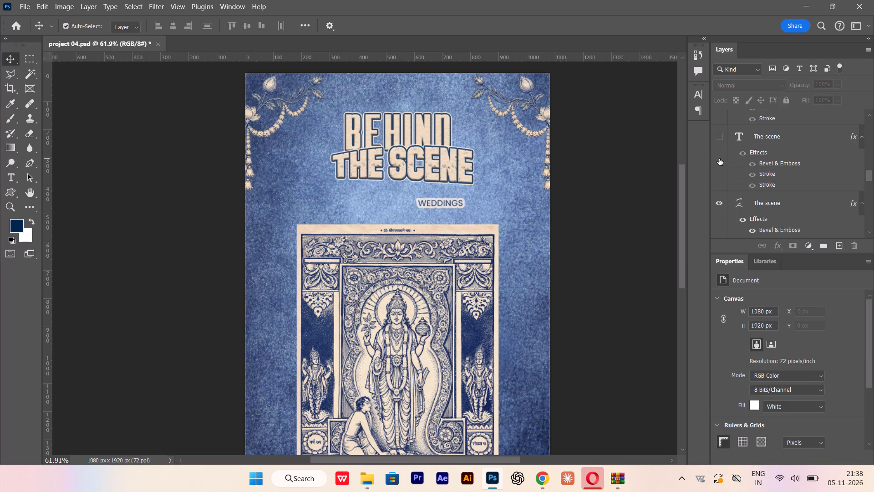
left_click(720, 143)
left_click(720, 143)
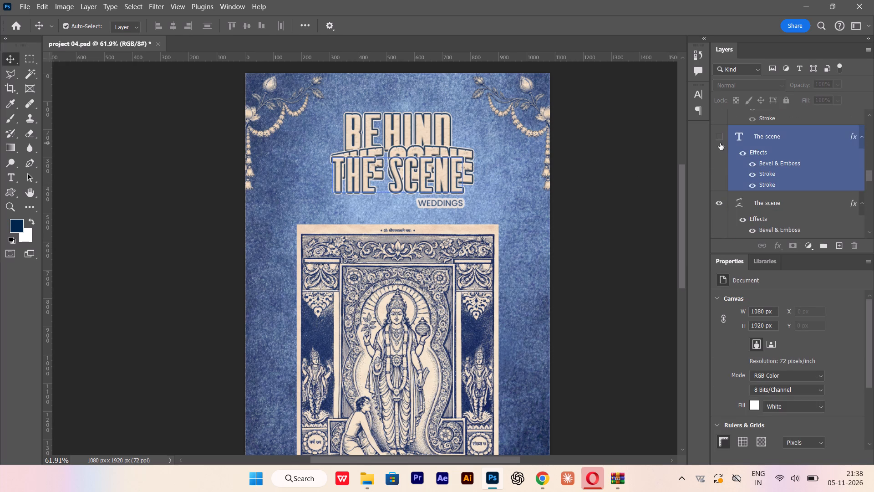
scroll(720, 143, "up", 3)
left_click(720, 143)
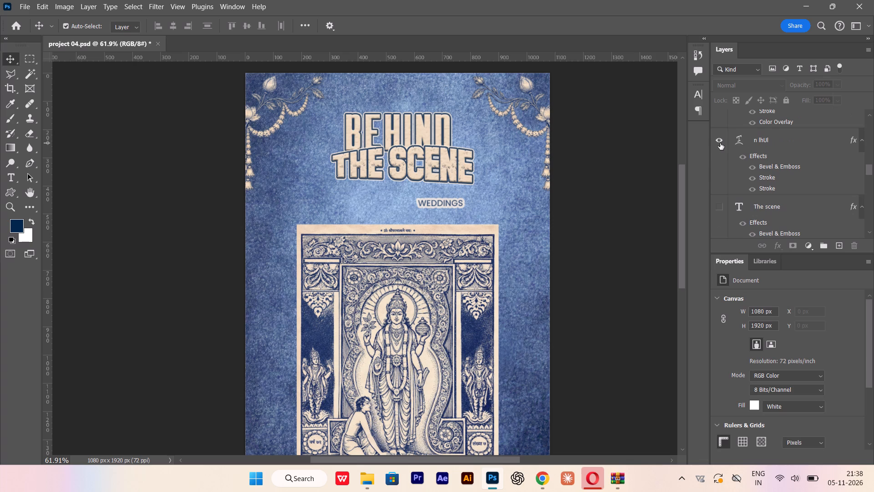
left_click(720, 143)
scroll(720, 143, "up", 4)
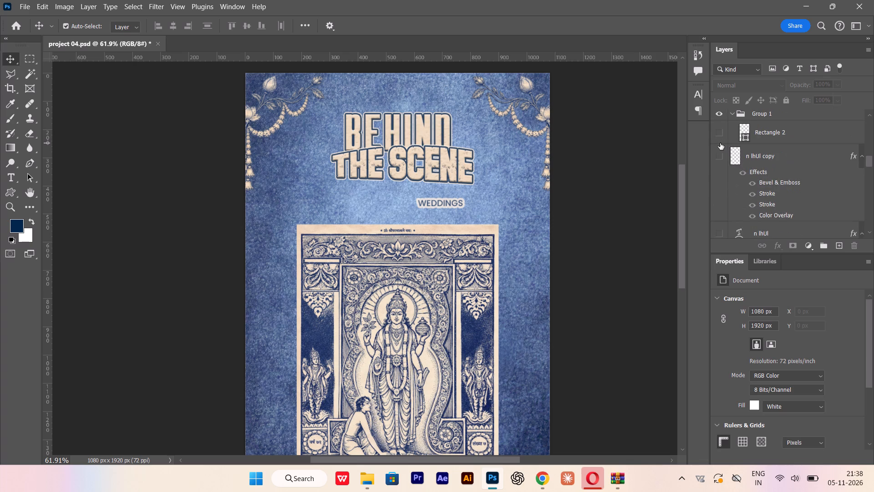
left_click(722, 153)
left_click(722, 153)
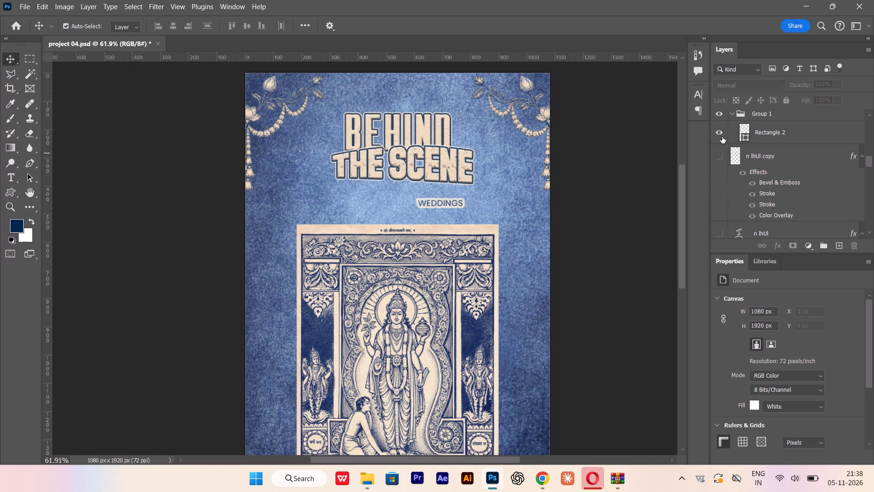
left_click(722, 137)
left_click(722, 136)
Show the older warped "Behind" layer and hide the straight "Behind" layer.
scroll(740, 169, "down", 7)
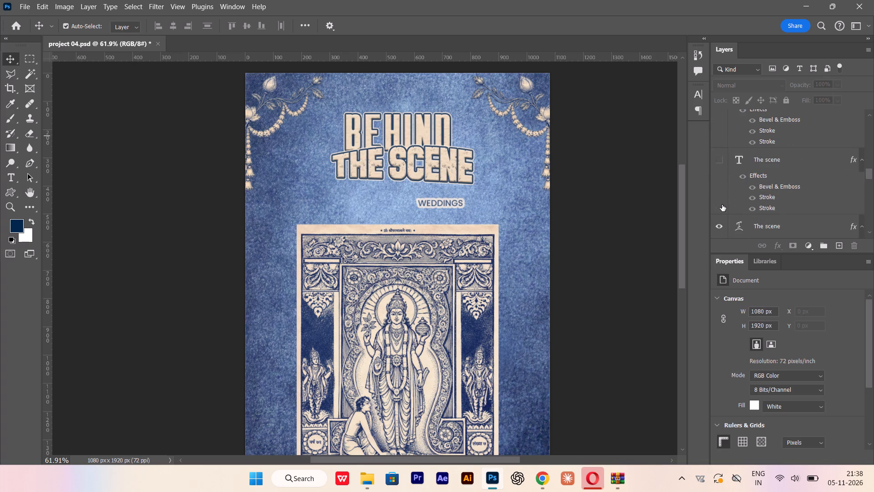
scroll(722, 205, "down", 6)
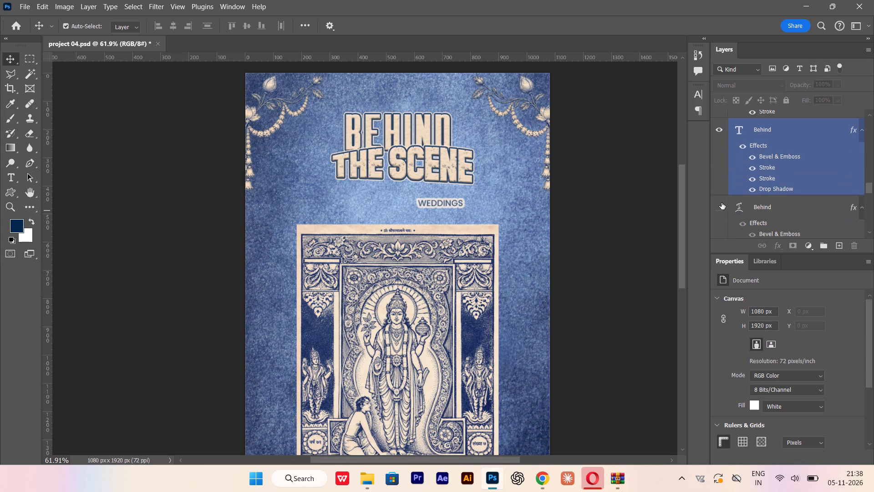
left_click(722, 206)
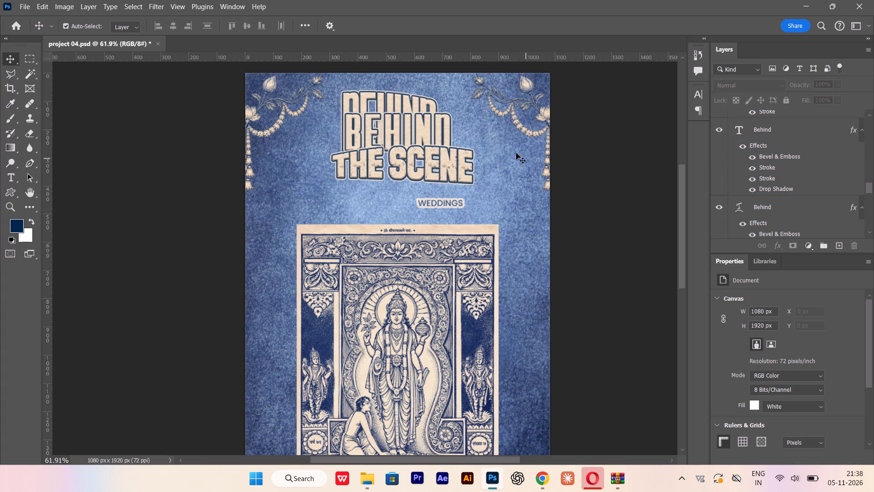
left_click(446, 130)
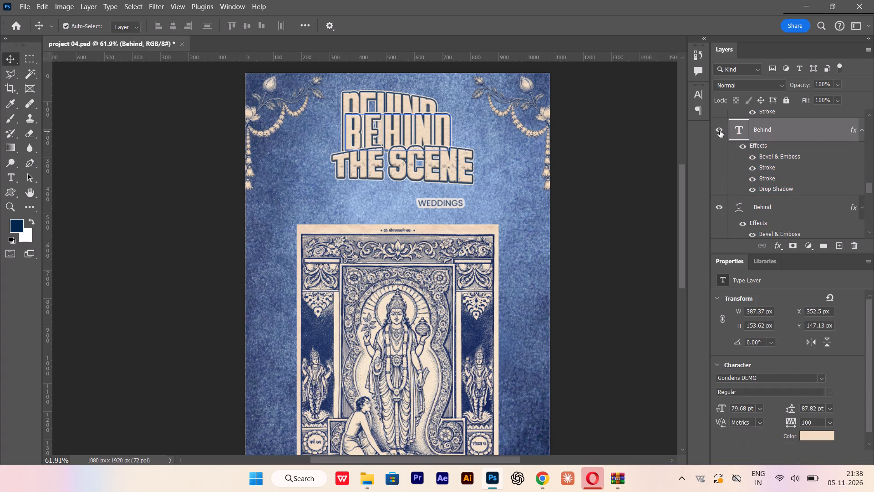
left_click(720, 131)
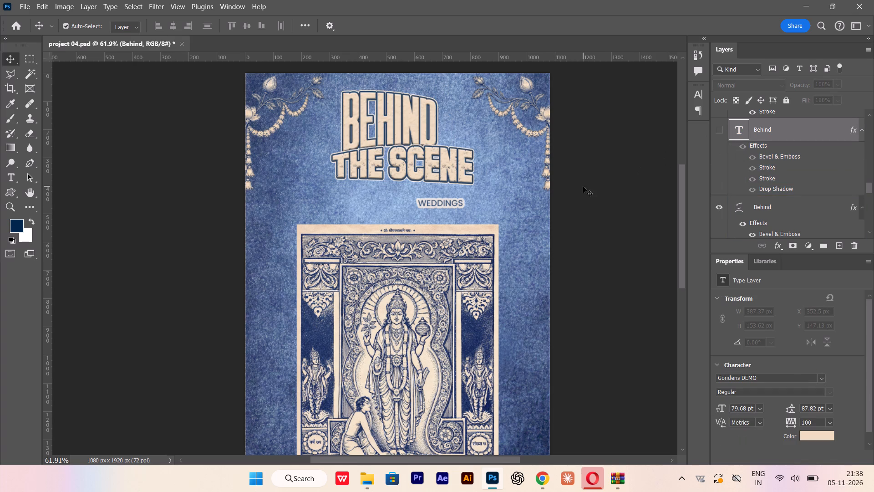
scroll(761, 169, "down", 2)
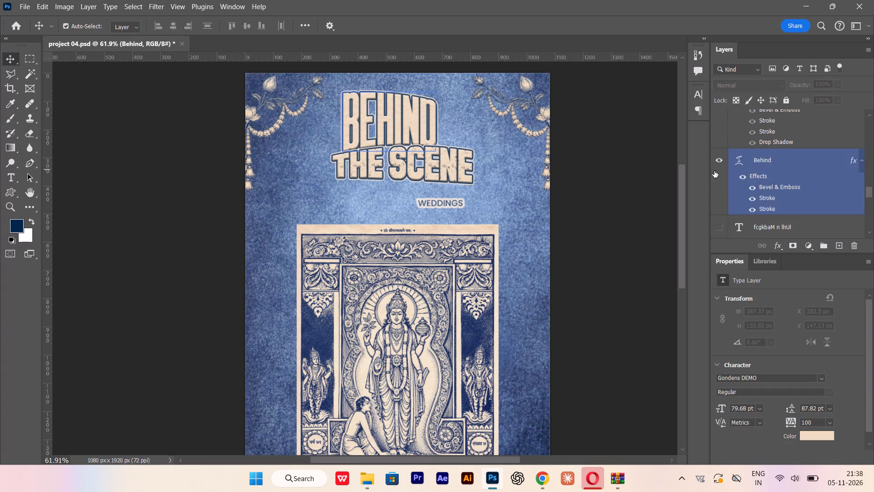
Examine the warped title up close, briefly toggling the "fcgkbaM n lhUl" and straight "Behind" layers for comparison.
scroll(723, 206, "down", 1)
scroll(400, 136, "up", 3)
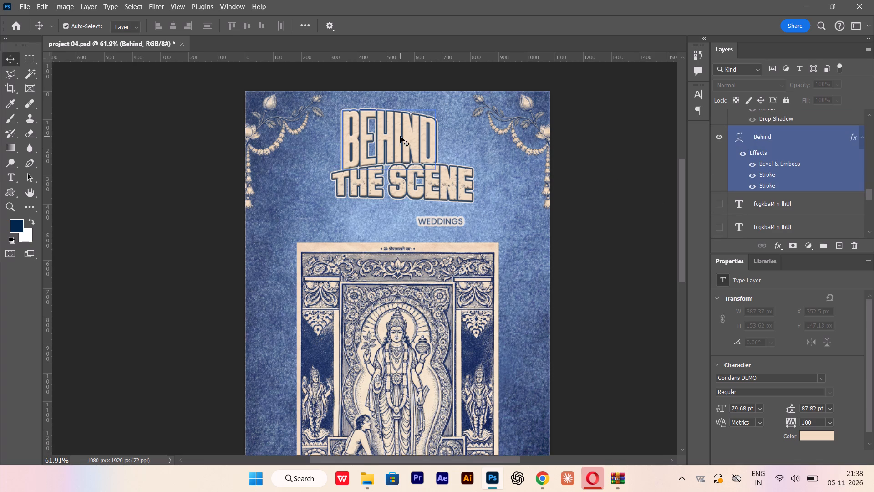
scroll(400, 136, "up", 5)
scroll(407, 182, "up", 2, "alt")
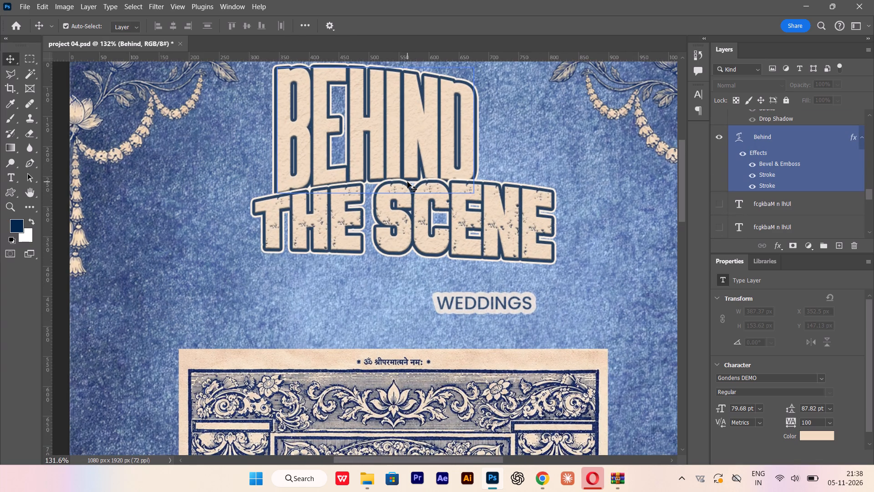
scroll(723, 192, "down", 1)
left_click(722, 179)
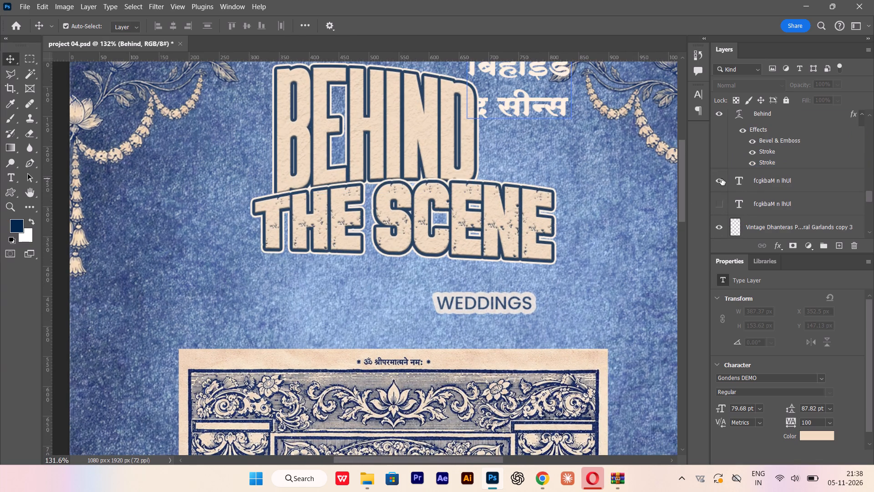
left_click(722, 179)
scroll(732, 174, "up", 4)
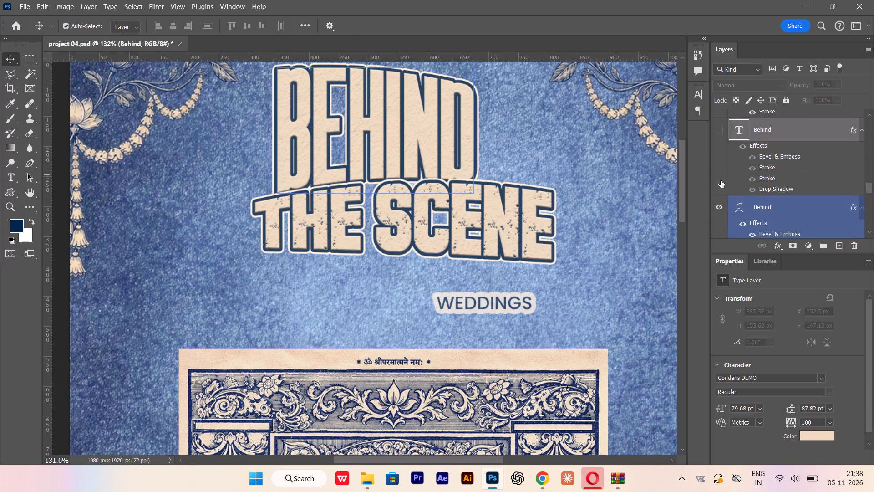
scroll(721, 181, "up", 1)
left_click(718, 156)
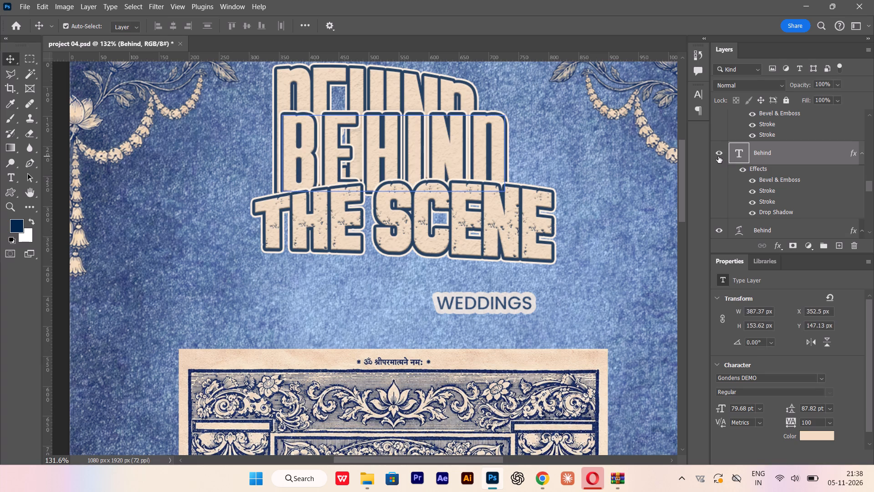
left_click(718, 156)
scroll(718, 156, "up", 2)
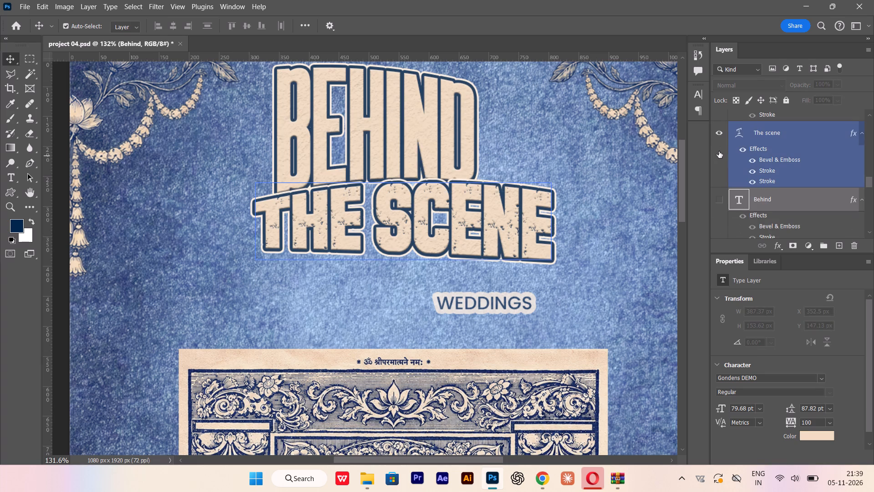
Undo the title visibility changes back to the straight "Behind" and "The scene" lettering, keeping the title block raised.
key("ctrl+z")
key("ctrl+z")
key("ctrl+z")
key("ctrl+z")
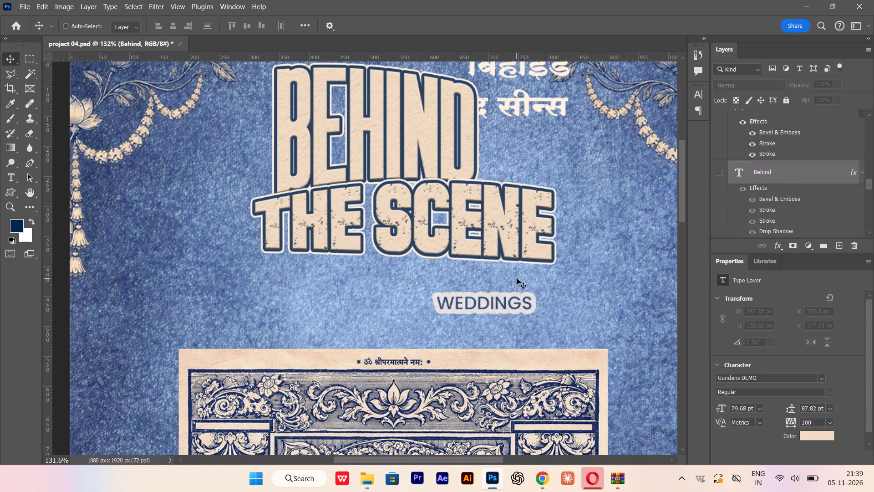
key("ctrl+z")
key("ctrl+z")
key("ctrl+z")
key("ctrl+z")
key("ctrl+z")
key("ctrl+z")
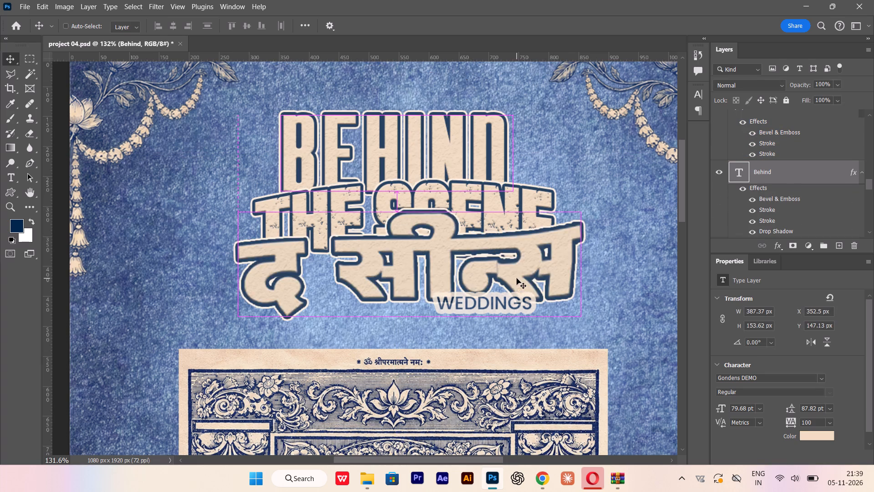
key("ctrl+z")
key("ctrl+z")
key("ctrl+z")
key("ctrl+z")
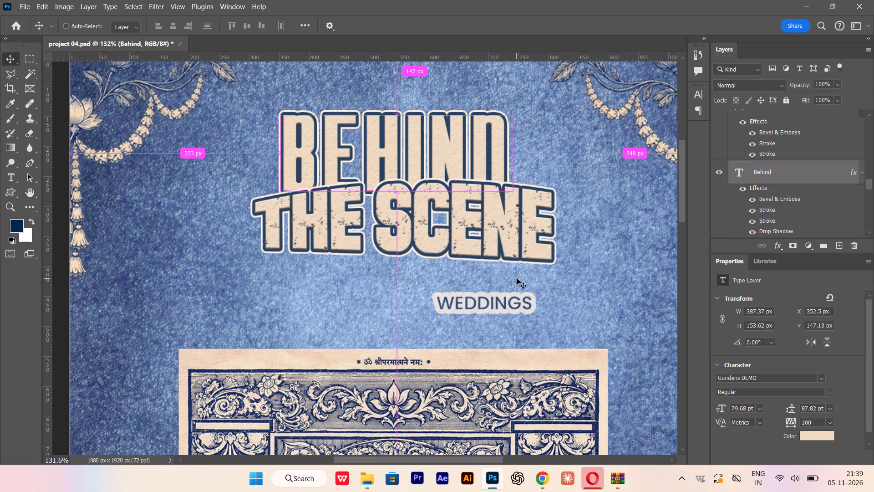
key("ctrl+z")
key("ctrl+z")
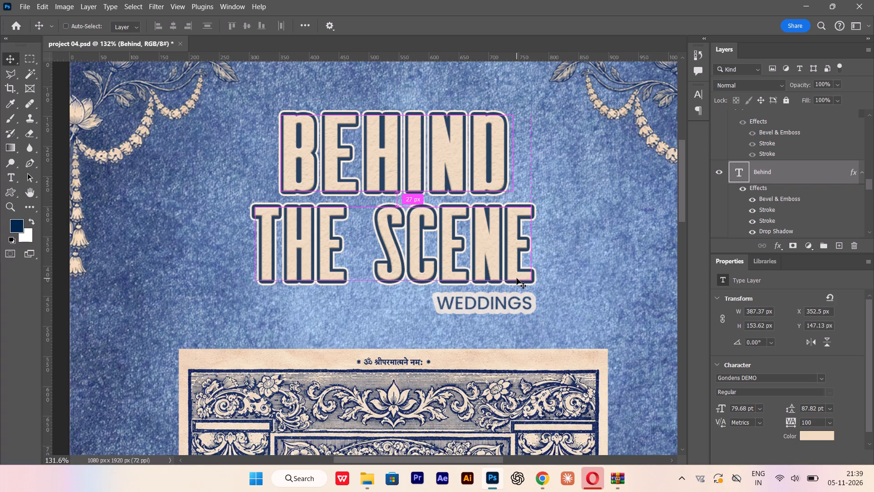
key("ctrl+z")
key("ctrl+z")
key("ctrl+z")
key("ctrl+z")
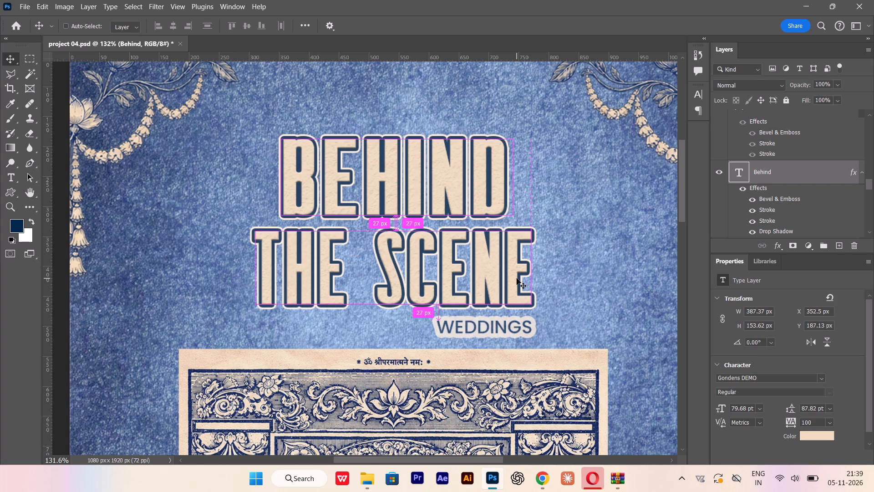
key("ctrl+shift+z")
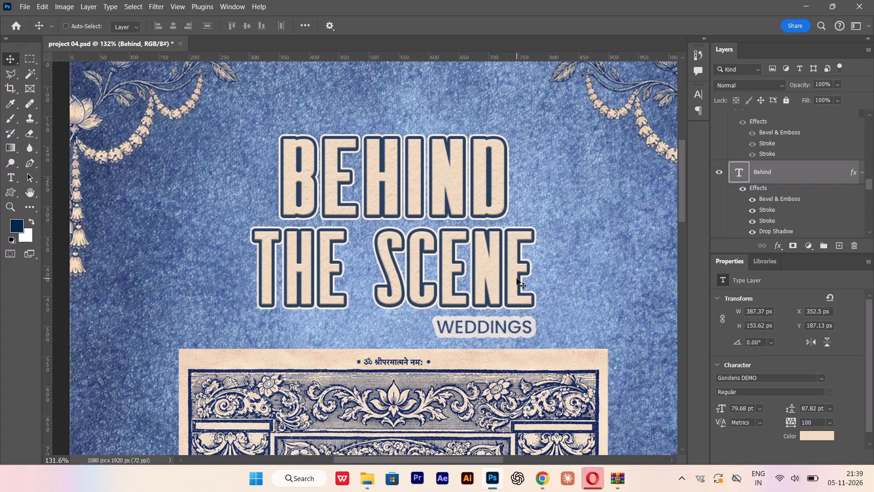
key("ctrl+shift+z")
Look over the whole poster with the straight title and save the document.
scroll(456, 277, "down", 9, "alt")
scroll(506, 292, "down", 7)
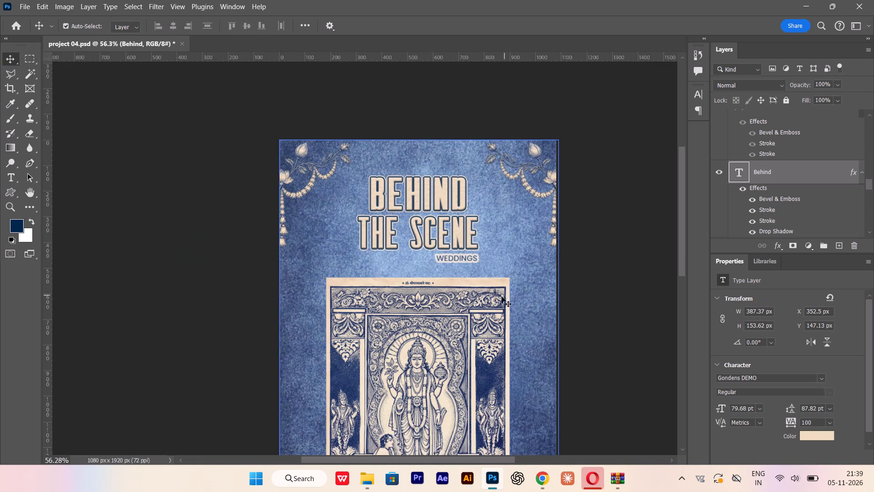
scroll(502, 297, "down", 15)
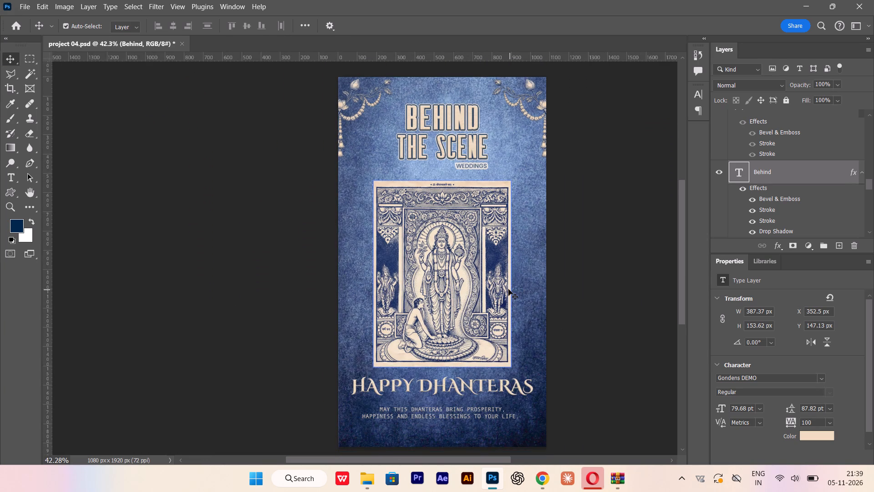
scroll(508, 289, "up", 1)
key("ctrl+s")
Export the poster as a JPG into the Diwali JPG folder, replacing the existing project 05 file.
key("ctrl+alt+shift+w")
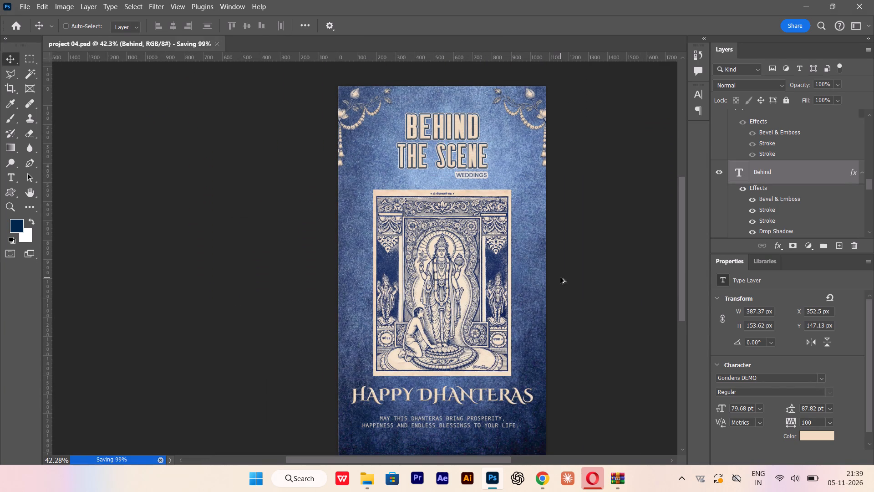
left_click(753, 436)
scroll(753, 436, "up", 1)
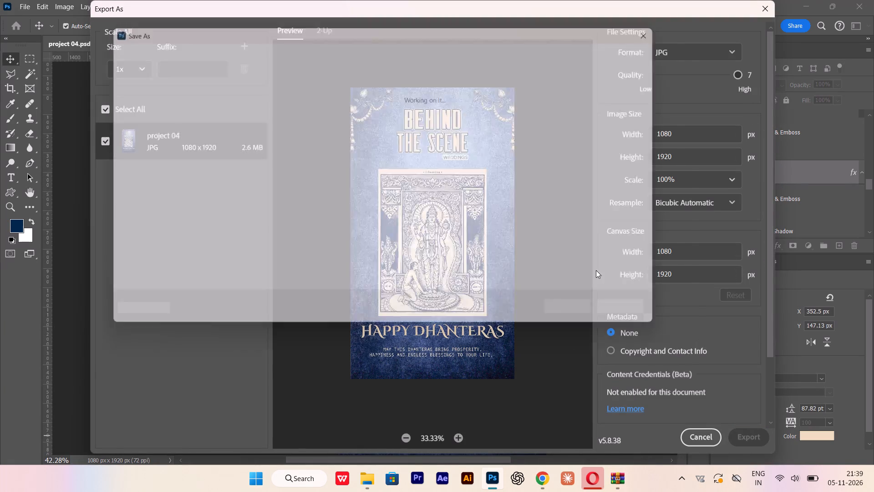
left_click(528, 150)
left_click(599, 322)
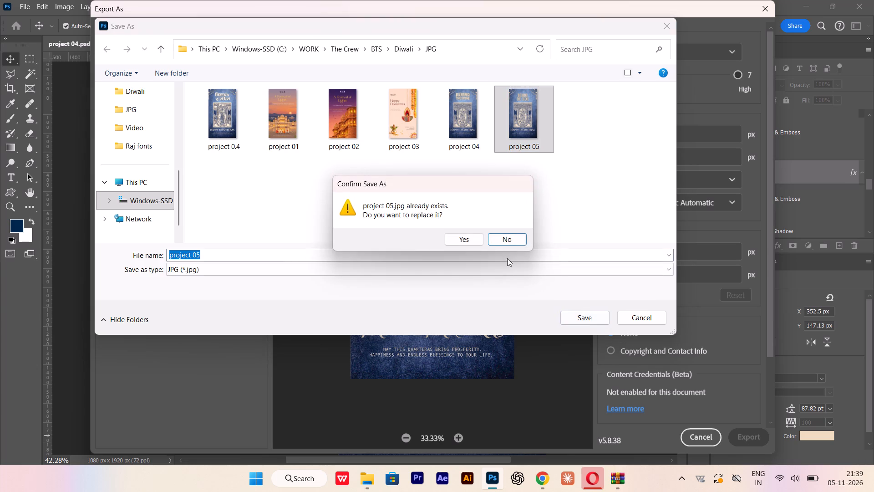
left_click(467, 244)
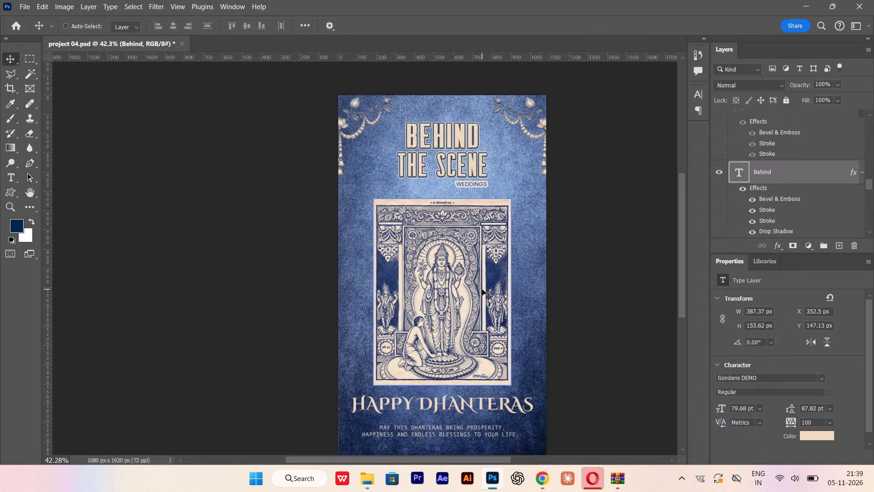
Open the project 04 JPG from the Diwali JPG folder.
key("ctrl+o")
scroll(27, 207, "down", 2)
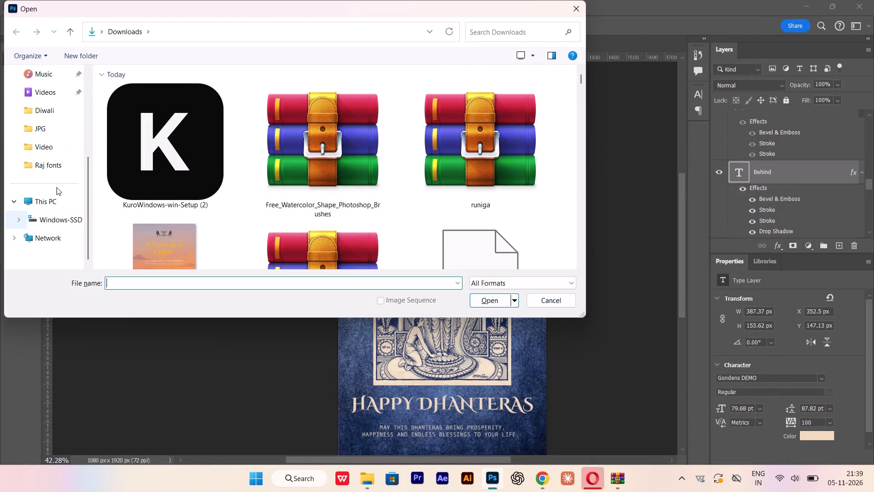
left_click(57, 168)
left_click(57, 156)
left_click(59, 119)
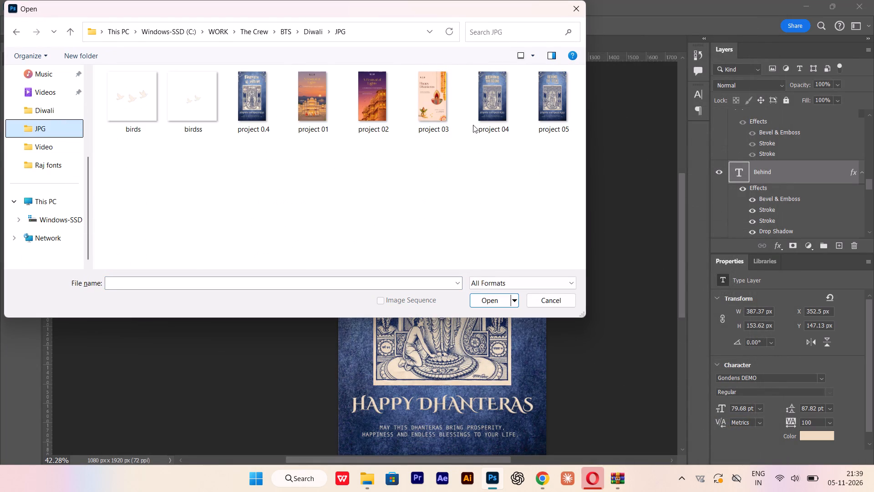
left_click(483, 120)
left_click(483, 299)
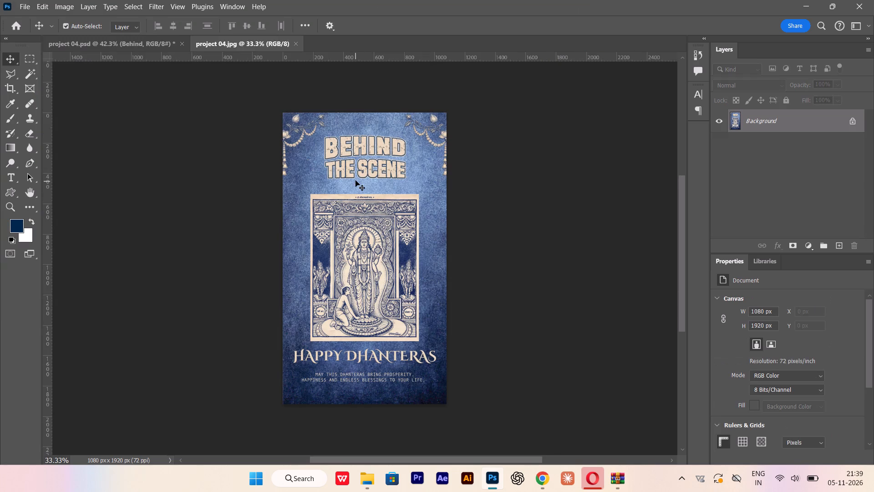
Copy the WEDDINGS text layer from project 04.psd into project 04.jpg, beneath the "The Scene" title.
scroll(369, 169, "up", 5, "alt")
left_click(153, 43)
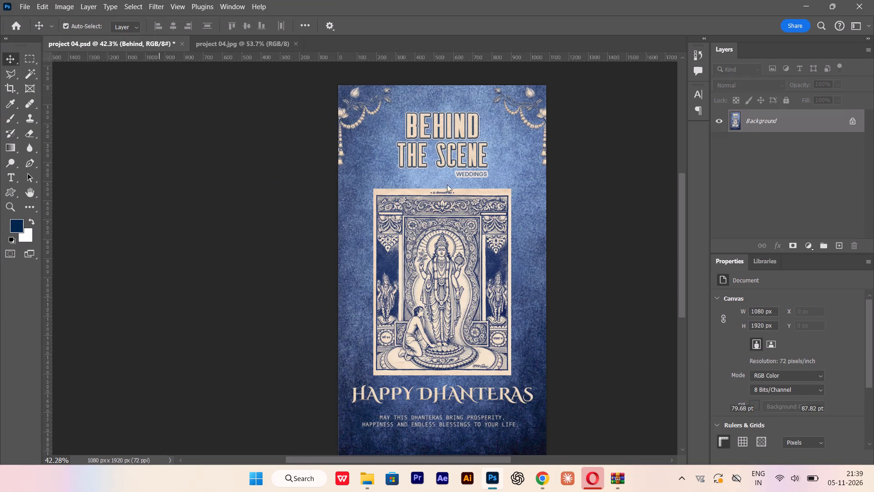
left_click_drag(468, 172, 265, 48, "alt")
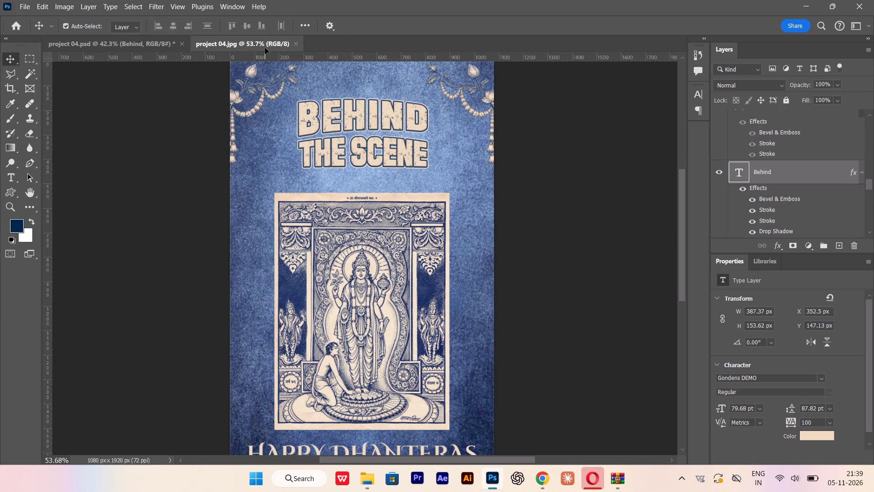
left_click_drag(265, 48, 405, 171, "alt")
Position WEDDINGS just below the right end of "The Scene", at about X 650 px, Y 446 px.
scroll(407, 175, "up", 12, "alt")
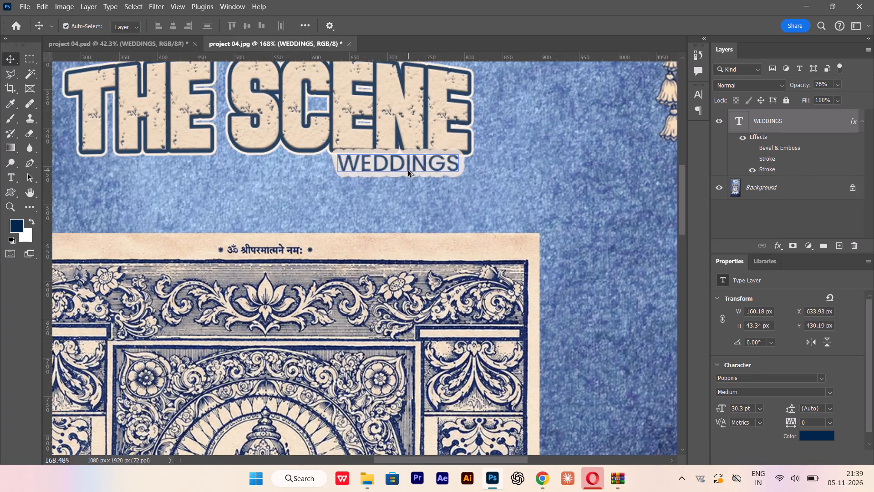
left_click_drag(407, 169, 416, 185)
scroll(431, 180, "down", 4, "alt")
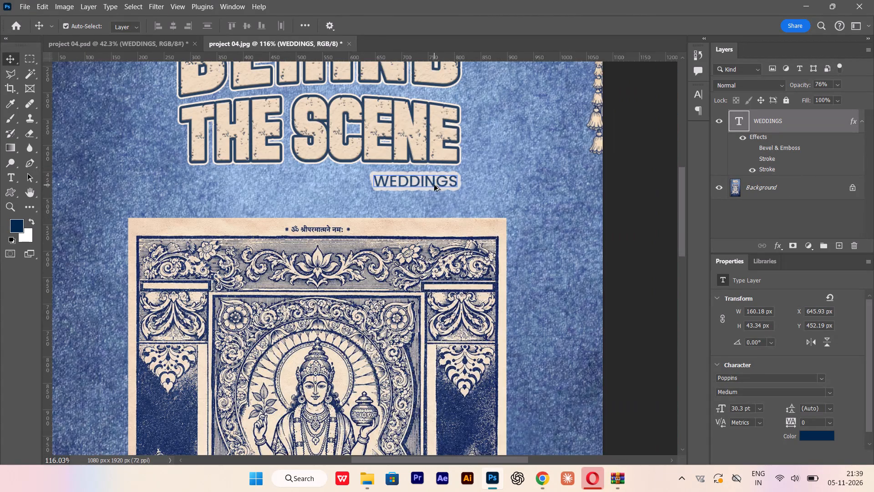
scroll(416, 168, "up", 10, "alt")
left_click_drag(422, 186, 431, 177)
scroll(457, 183, "up", 1, "alt")
left_click_drag(457, 183, 452, 184)
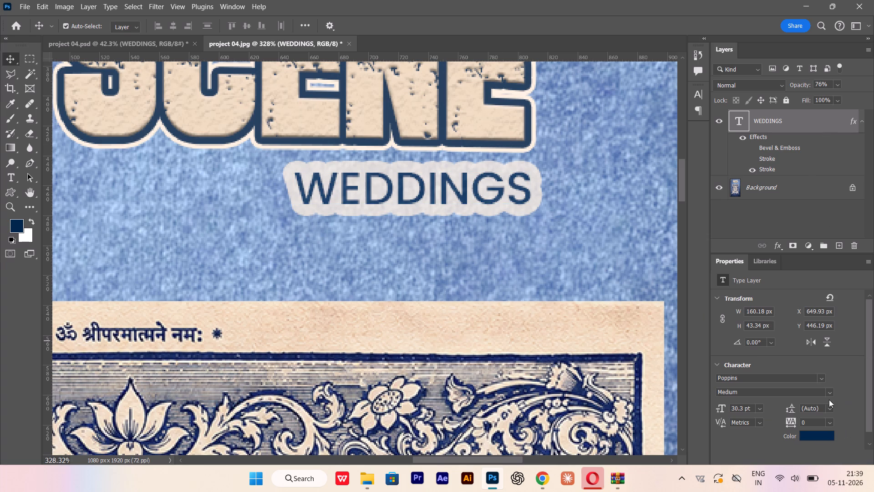
Set the WEDDINGS layer's active stroke to beige eedbbd, sampled from the title lettering, with a size of 4 px.
double_click(809, 128)
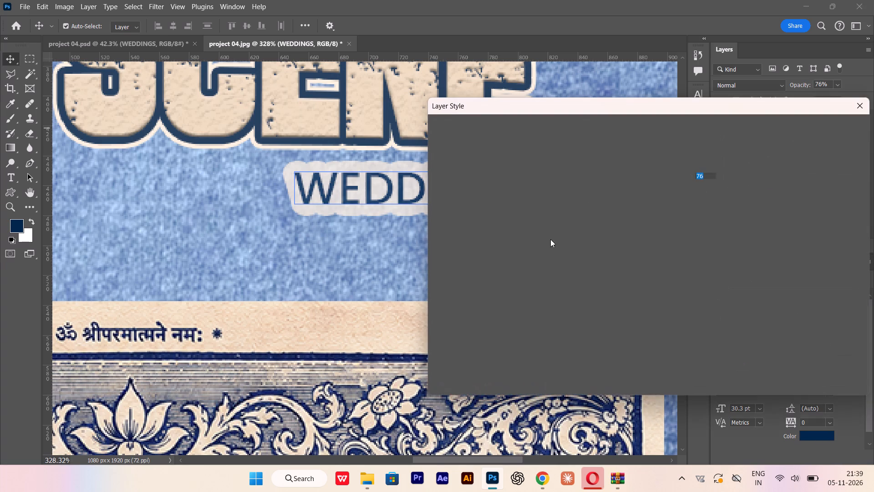
left_click(485, 234)
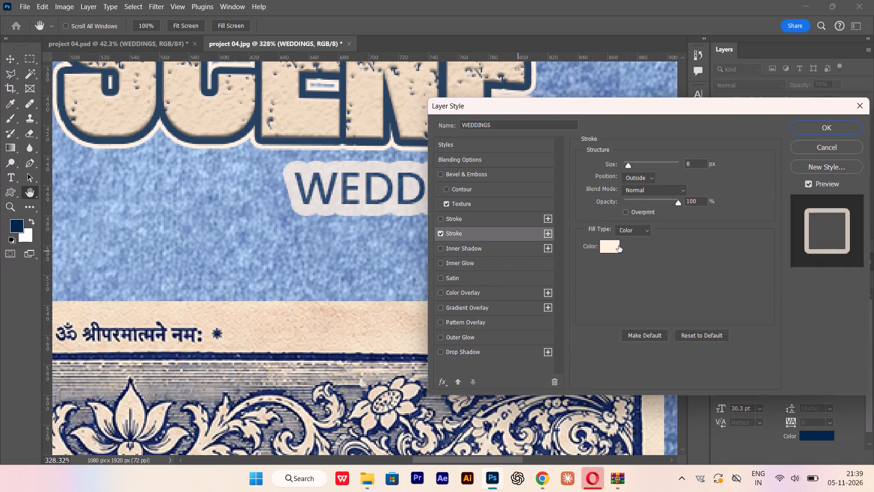
double_click(619, 246)
left_click(411, 128)
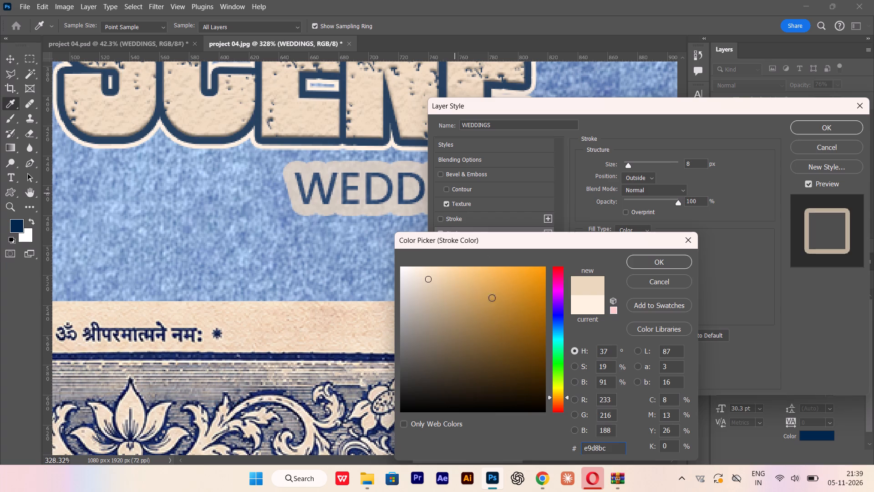
left_click_drag(442, 283, 425, 249)
left_click_drag(440, 273, 455, 285)
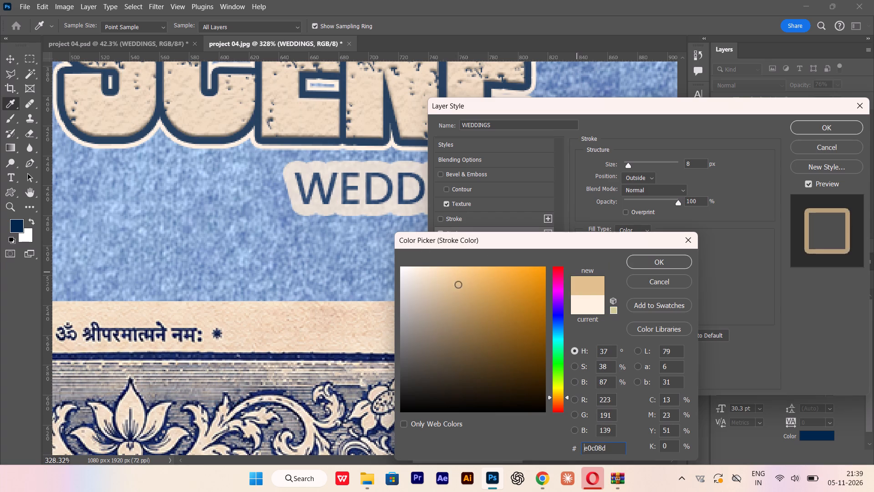
left_click(406, 131)
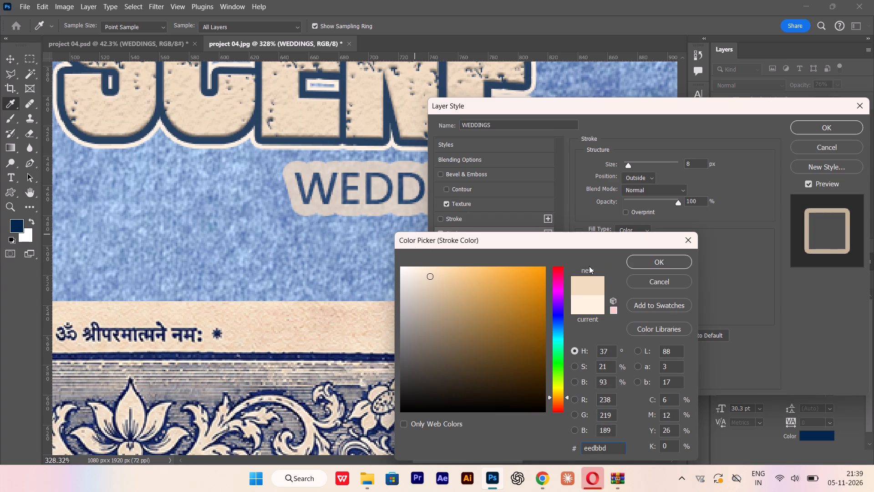
left_click(646, 263)
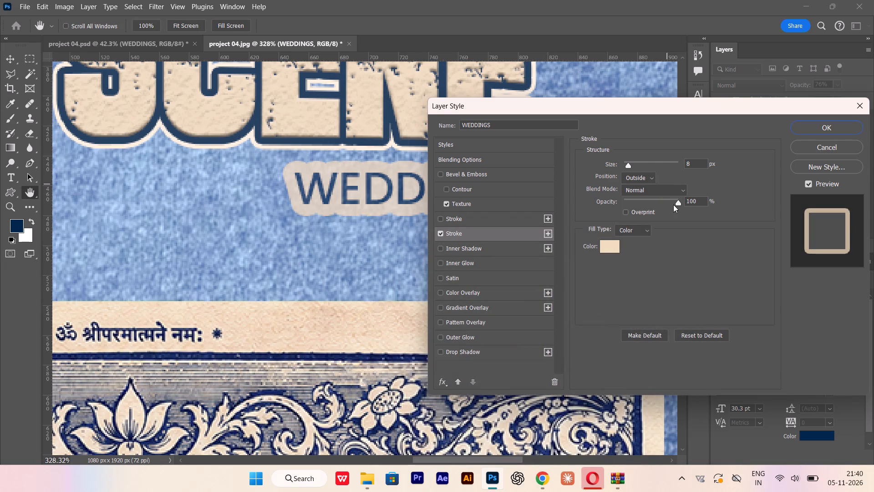
left_click(626, 164)
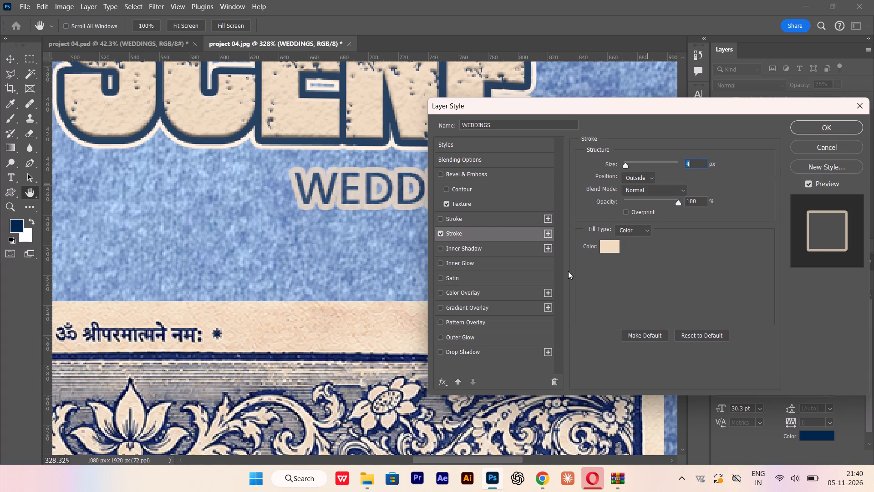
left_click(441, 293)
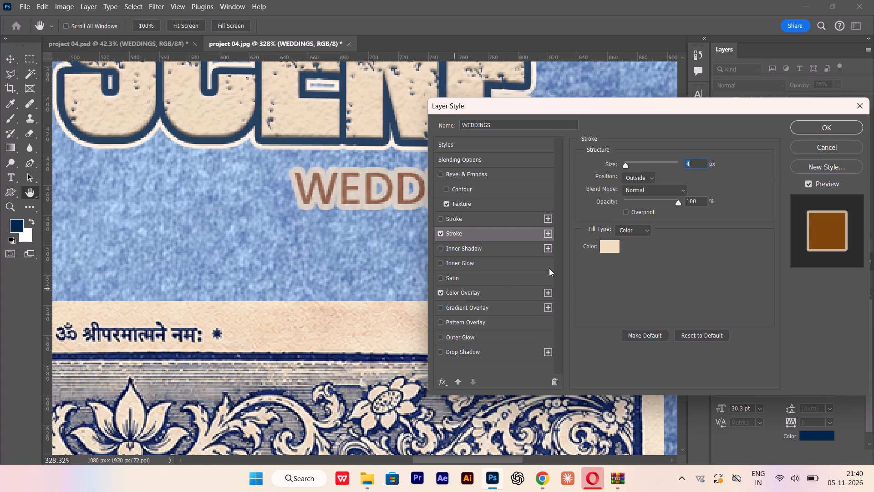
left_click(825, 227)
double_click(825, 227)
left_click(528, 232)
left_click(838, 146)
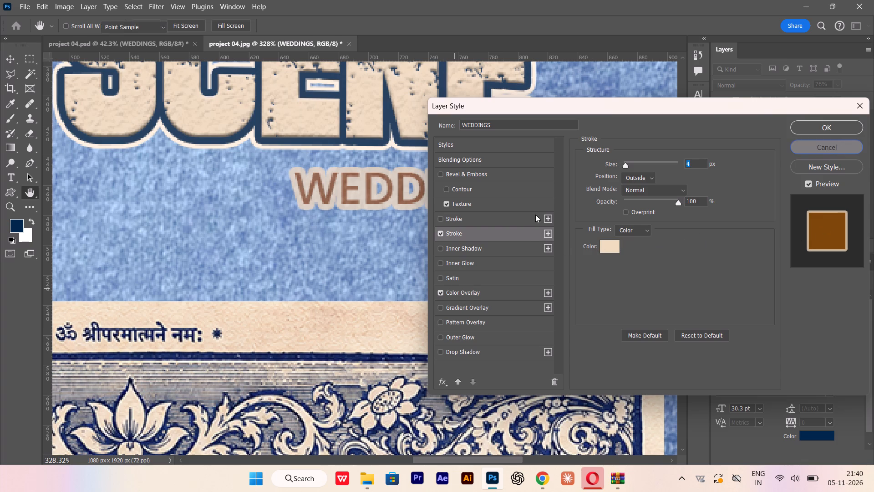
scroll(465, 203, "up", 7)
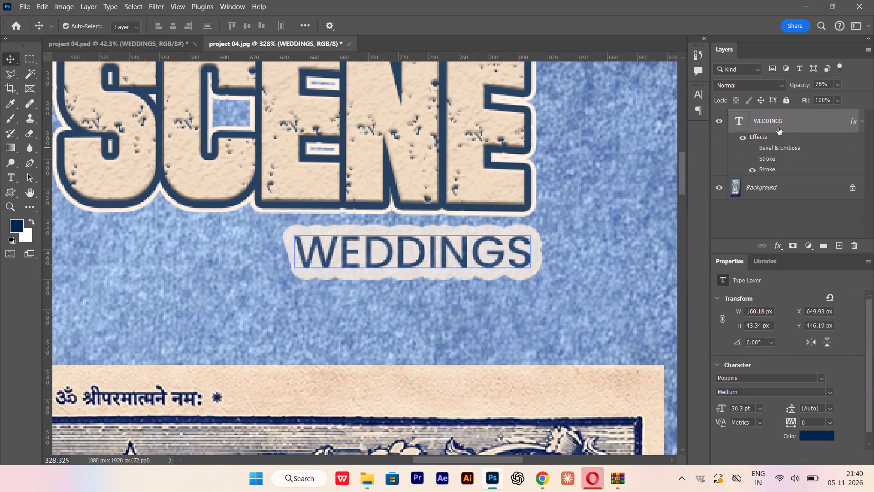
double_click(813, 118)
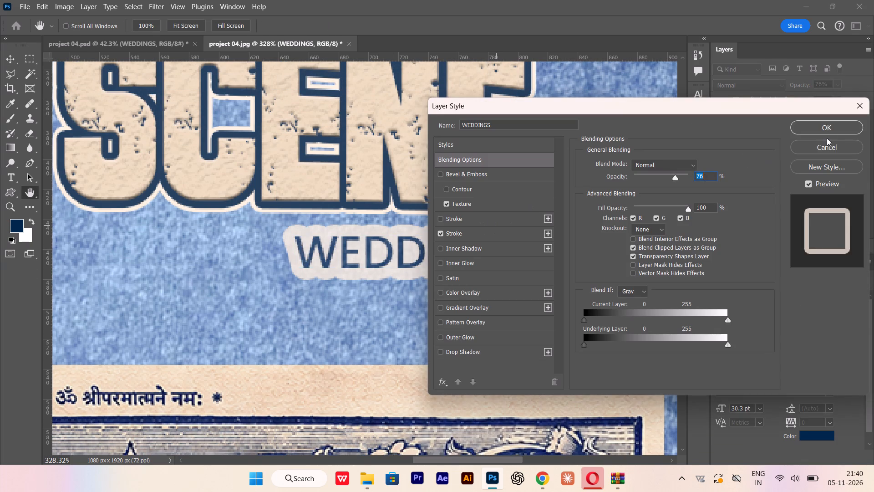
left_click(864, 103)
Recolour the WEDDINGS text with beige sampled from the title lettering and enable the layer's hidden dark blue stroke.
double_click(815, 431)
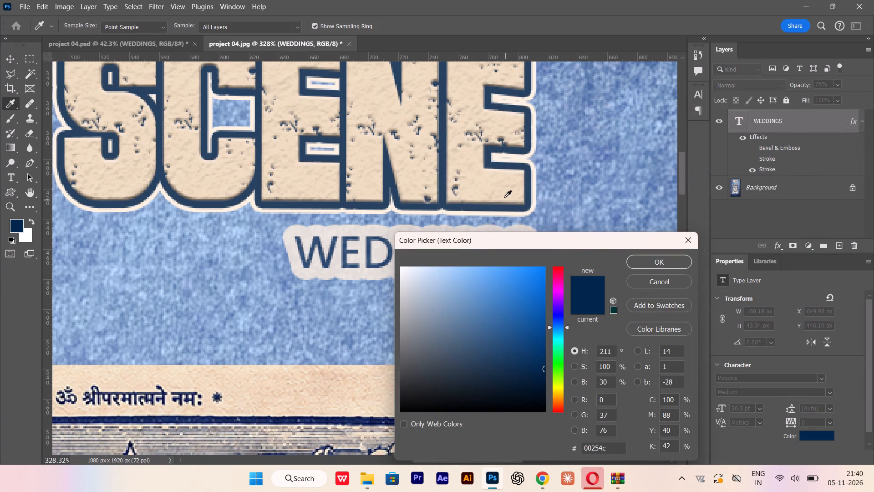
left_click(508, 195)
left_click(657, 265)
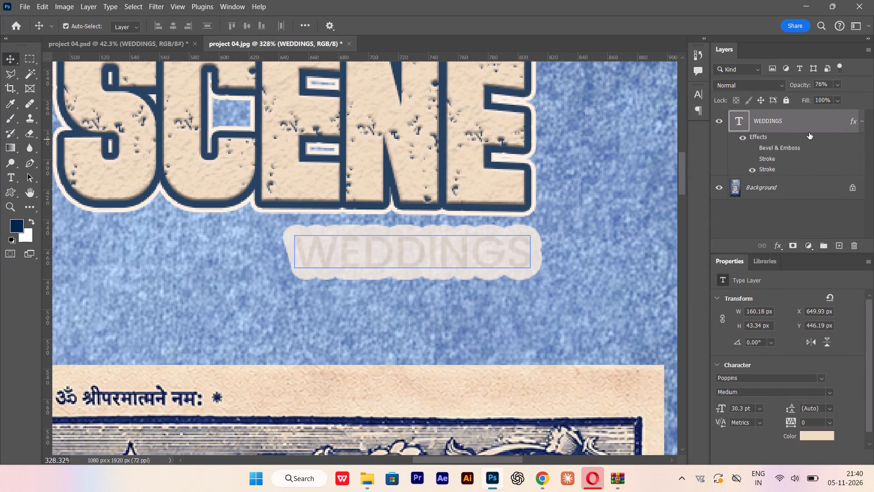
left_click(749, 163)
Examine how the WEDDINGS label sits against the title and the poster, including in full-screen view.
scroll(561, 273, "up", 2)
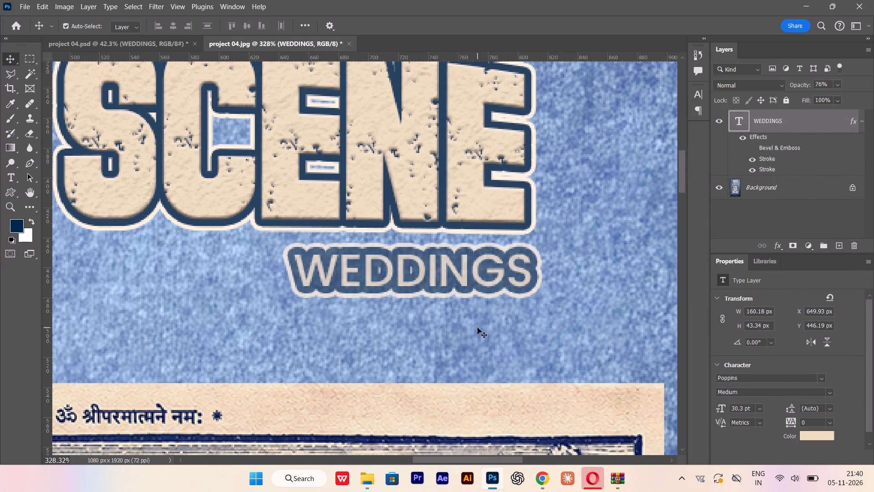
scroll(477, 318, "down", 14, "alt")
scroll(500, 304, "down", 5)
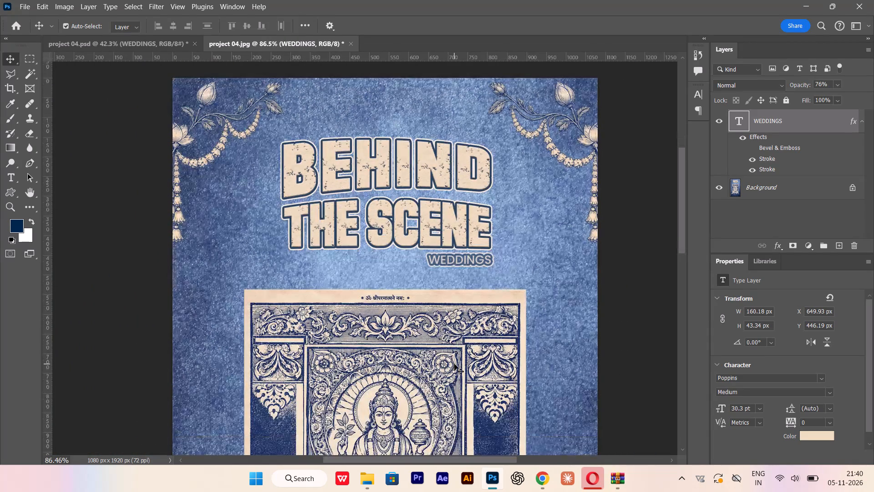
scroll(466, 277, "up", 2, "alt")
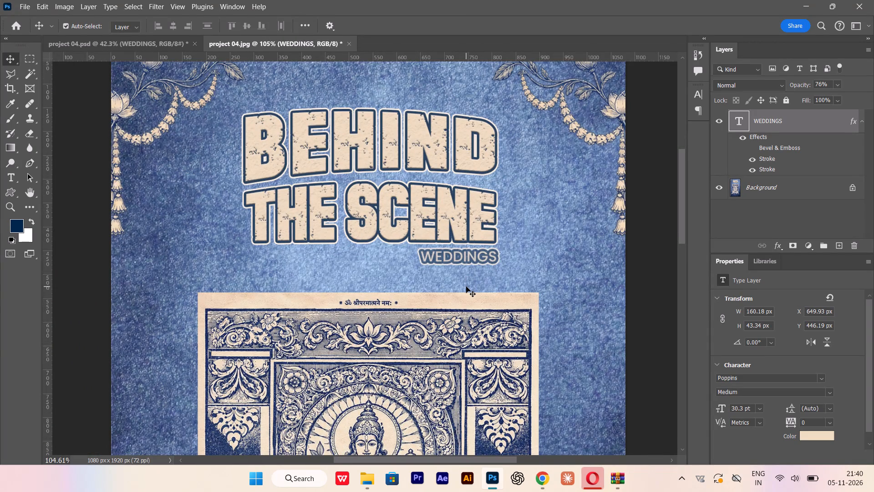
scroll(466, 287, "down", 3, "alt")
key("ctrl+s")
type("ff")
left_click(552, 341)
type("ff")
key("f")
scroll(554, 206, "up", 1, "alt")
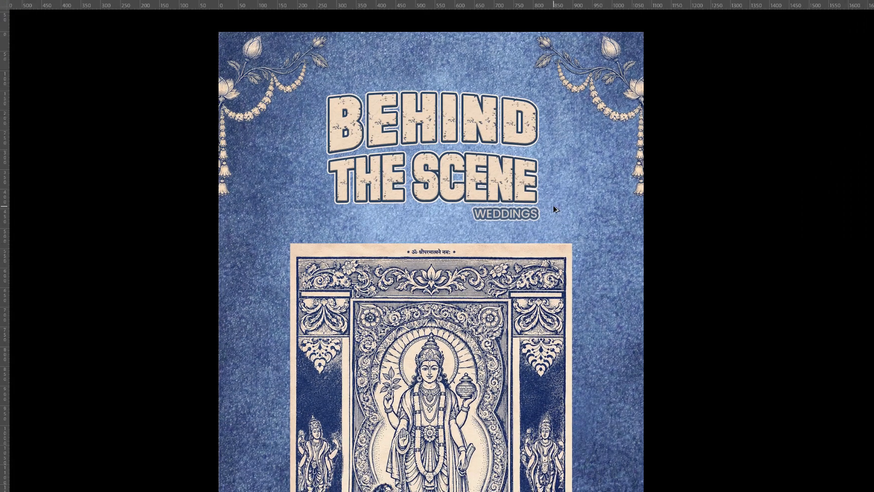
scroll(554, 206, "up", 1, "alt")
key("f")
type("ds")
type("sf")
Place a vertical guide along the right edge of the final E in the "The Scene" title.
scroll(454, 211, "up", 4, "alt")
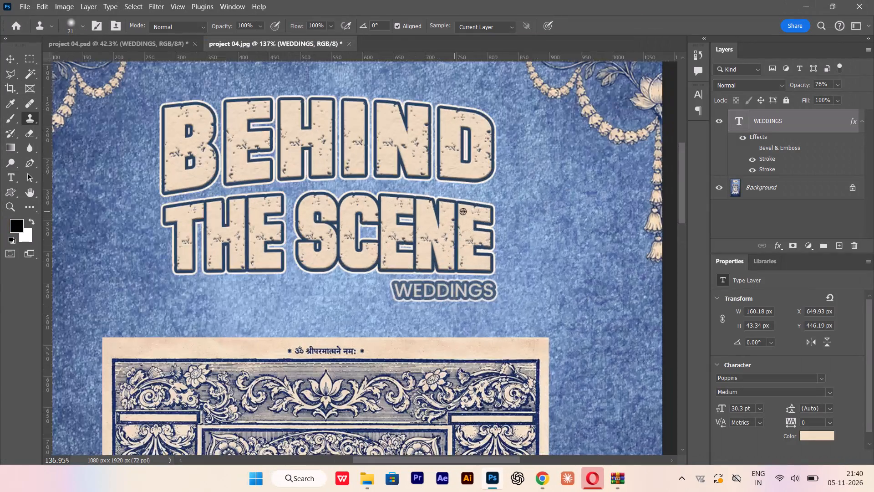
scroll(463, 211, "up", 6, "alt")
left_click_drag(44, 287, 463, 293)
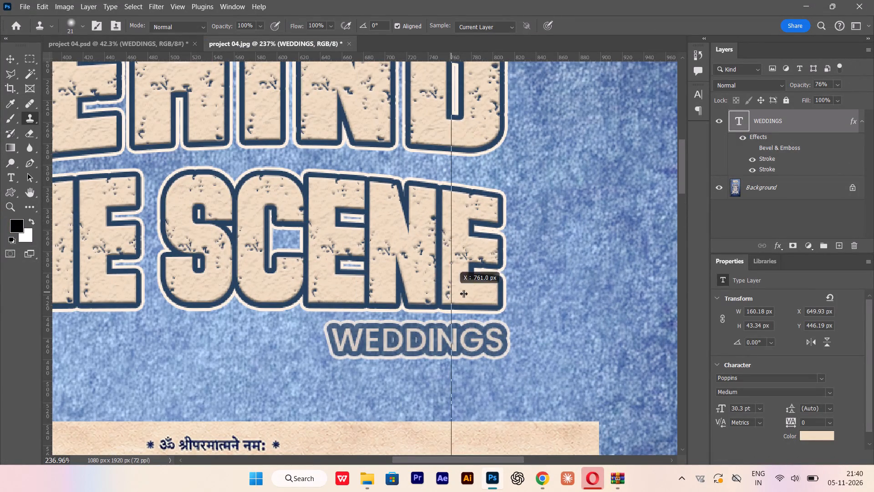
left_click_drag(463, 293, 500, 296)
Move WEDDINGS 4 px to the left, to about X 646 px, aligning its end with the guide, and remove the guide.
scroll(487, 340, "up", 7, "alt")
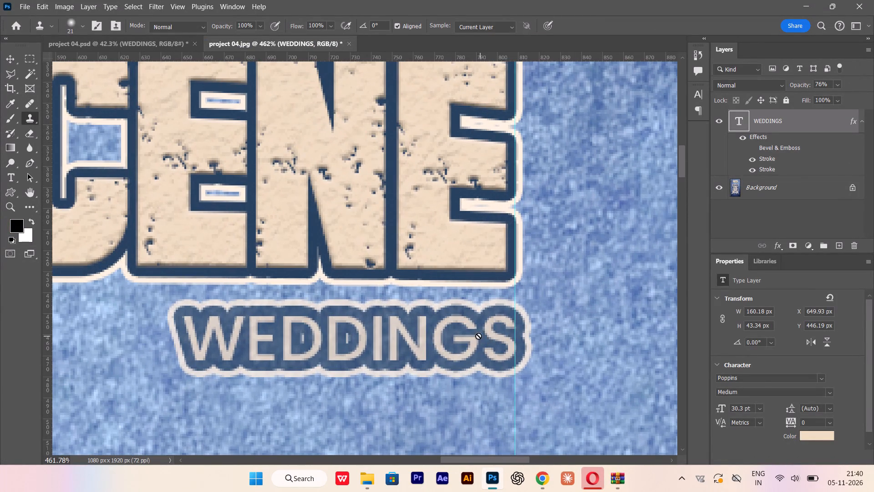
left_click(7, 63)
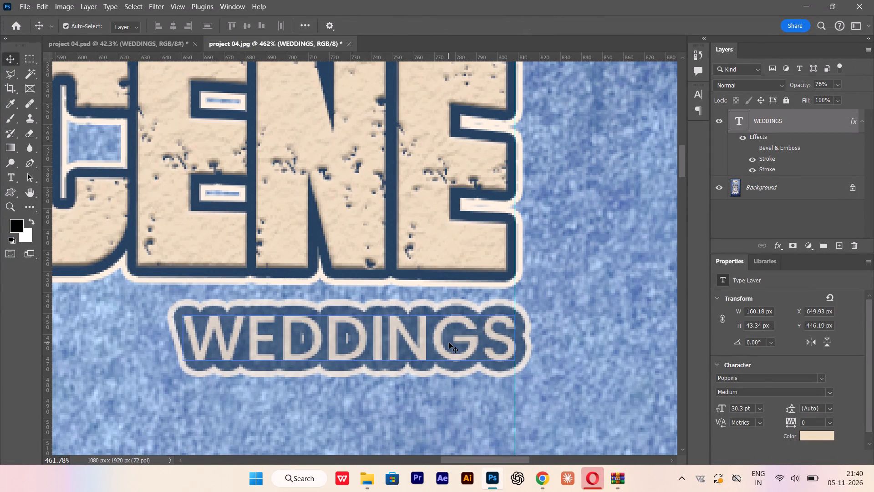
left_click_drag(449, 343, 441, 345)
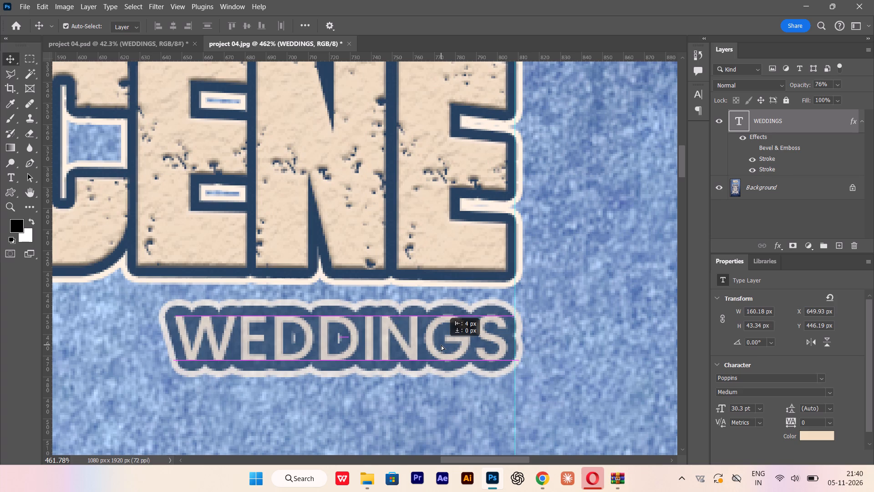
left_click_drag(441, 345, 441, 345)
scroll(521, 369, "down", 9, "alt")
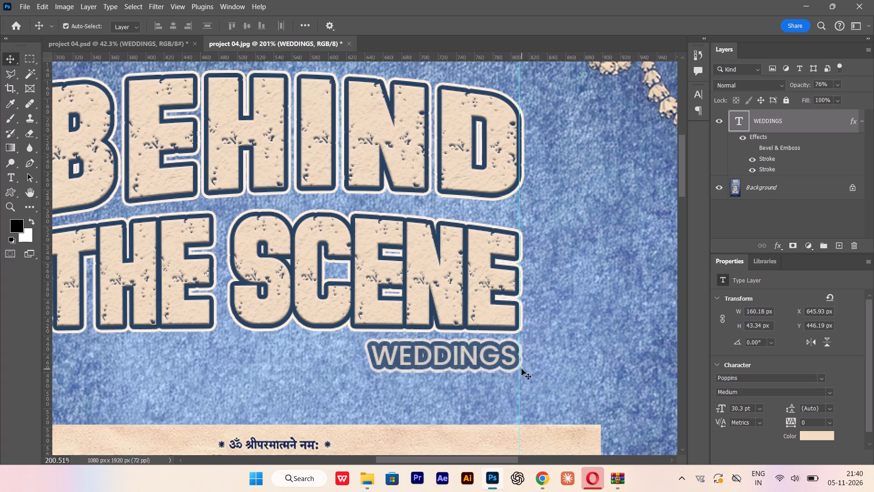
scroll(522, 369, "down", 15, "alt")
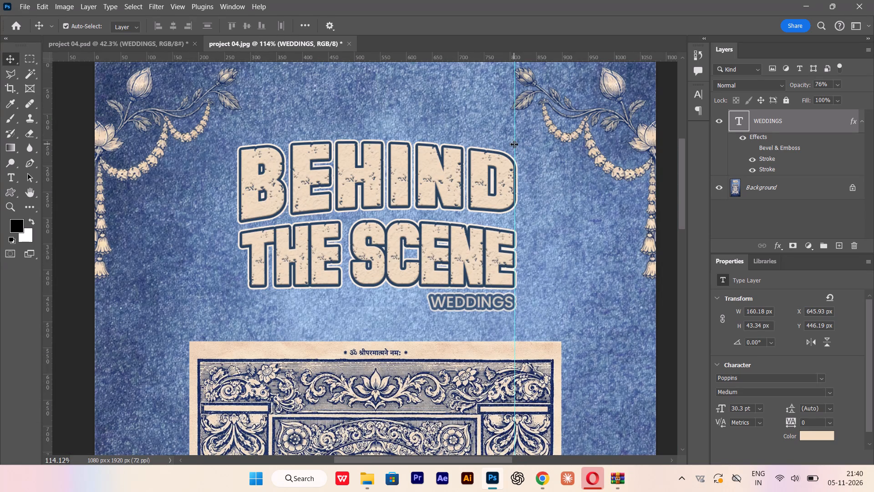
left_click_drag(515, 142, 47, 198)
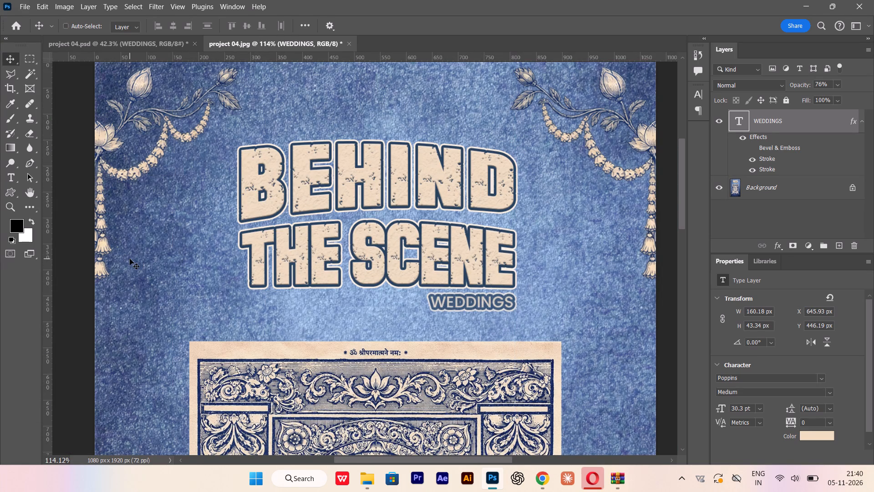
Export the poster as a 1080 x 1920 JPG at quality 7, replacing project 04 in the Diwali JPG folder.
key("ctrl+s")
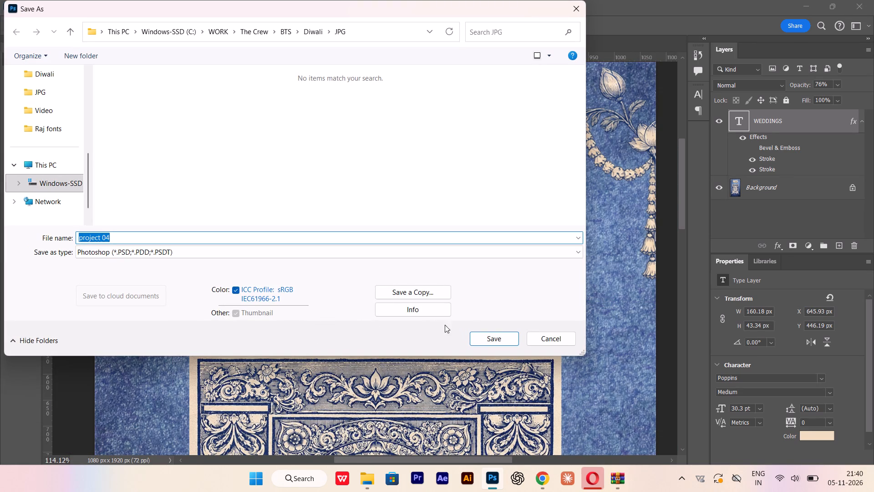
left_click(559, 332)
key("ctrl+alt+shift+w")
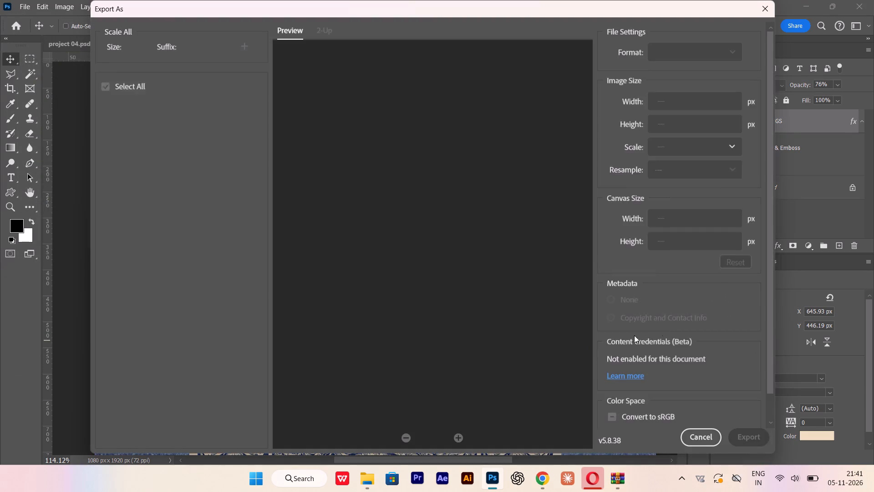
left_click(741, 432)
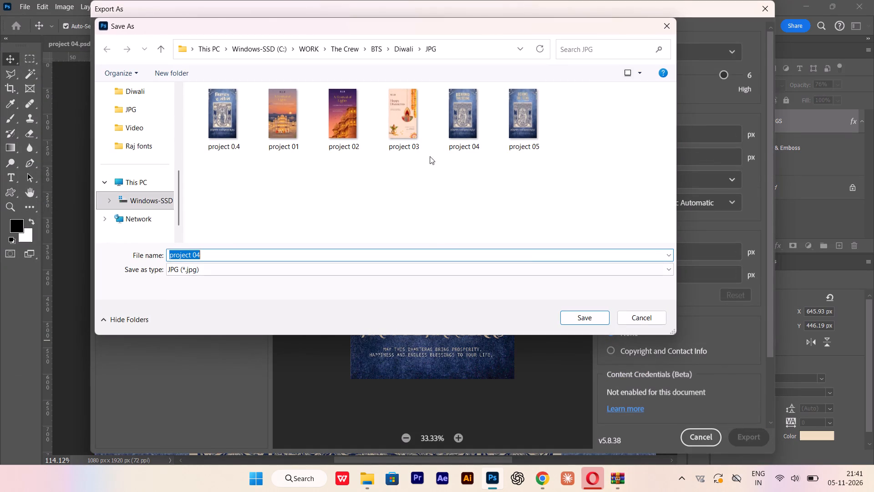
left_click(457, 138)
left_click(631, 323)
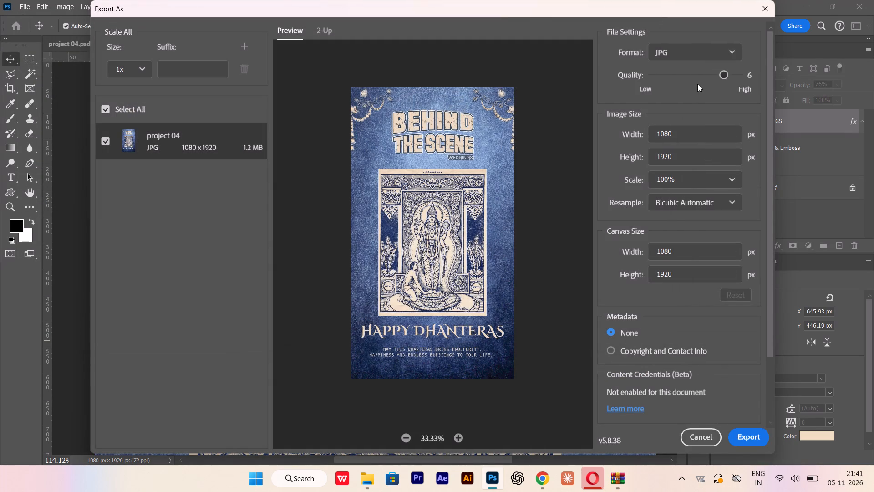
left_click_drag(724, 74, 768, 79)
left_click(762, 434)
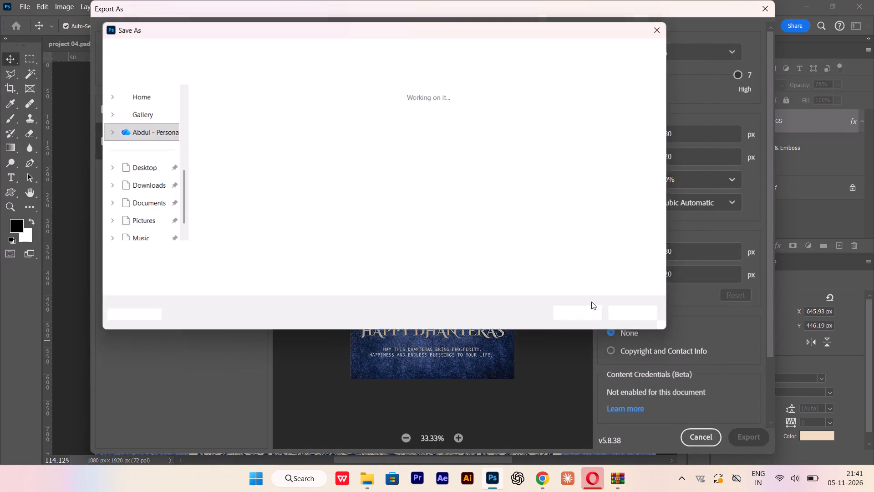
left_click(467, 149)
left_click(571, 311)
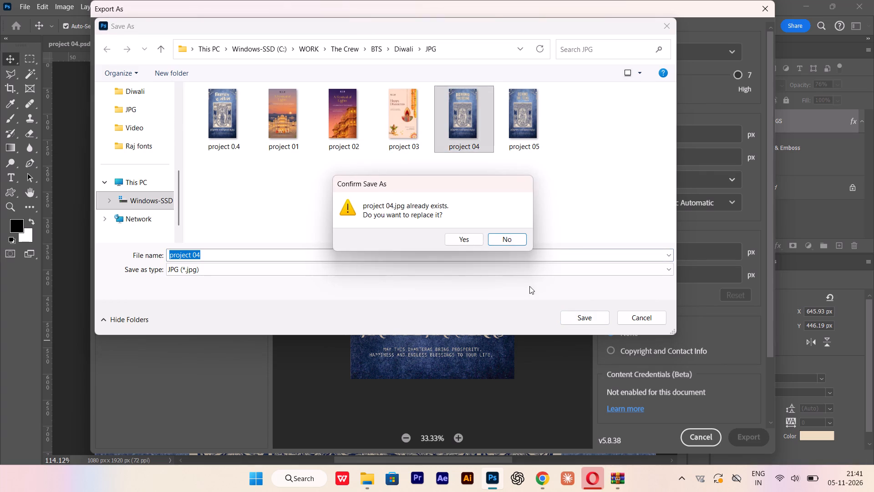
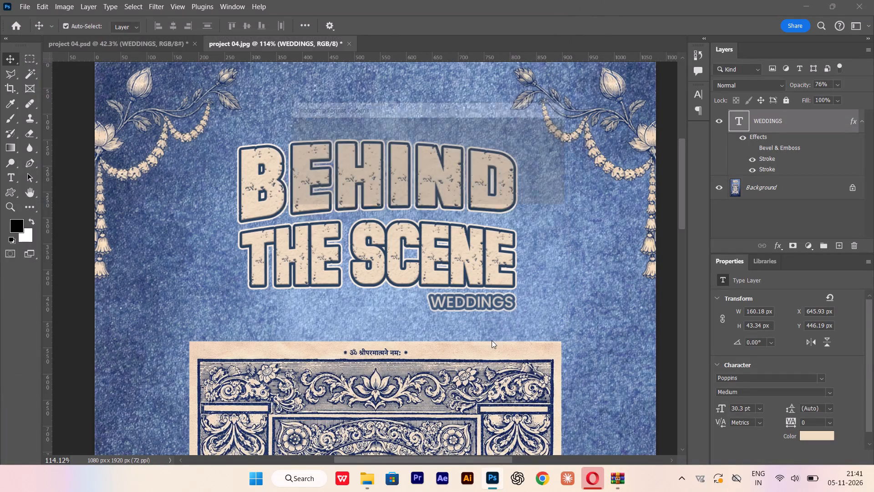
Finish saving the layered poster in Photoshop format with Maximize Compatibility enabled.
left_click(574, 135)
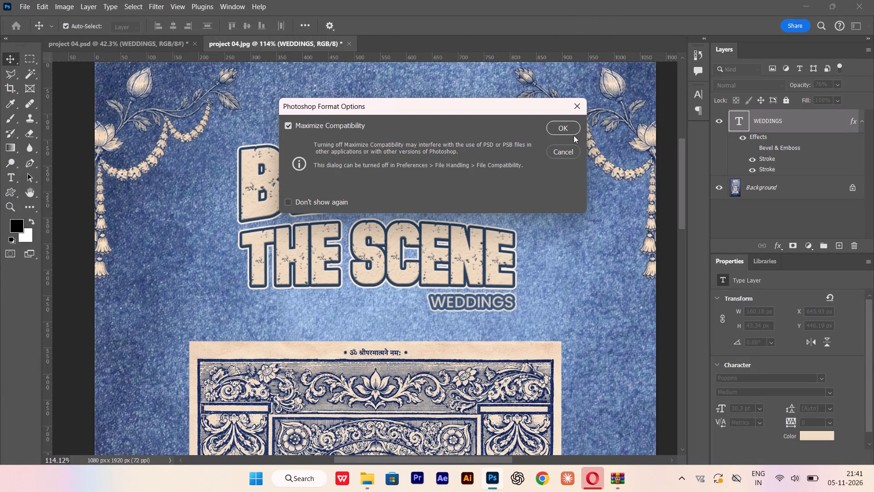
left_click(568, 126)
Close the runiga.zip archive in WinRAR and the Downloads folder window.
left_click(369, 180)
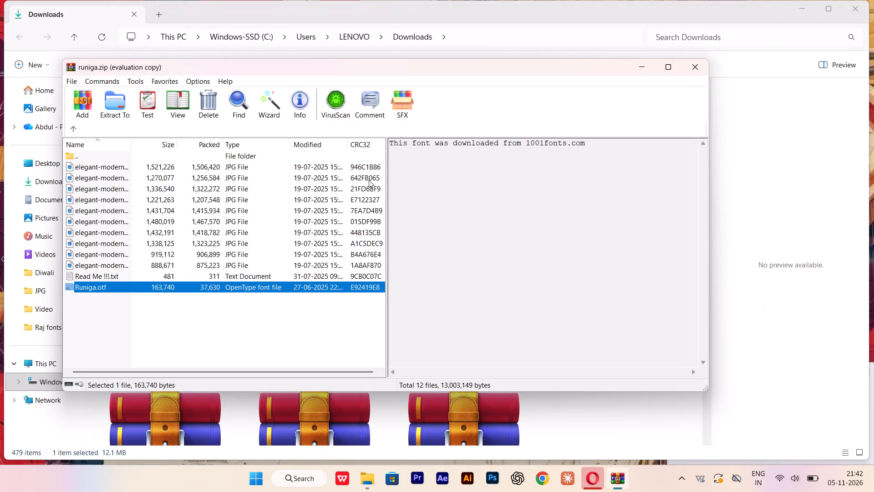
left_click(689, 68)
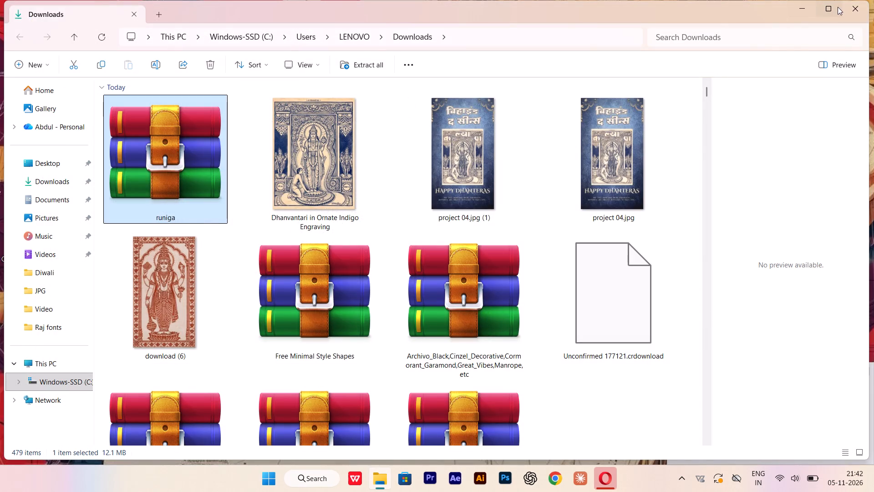
left_click(846, 12)
Quit Opera with its open tabs and dismiss the WPS promotional pop-up on the desktop.
left_click(752, 66)
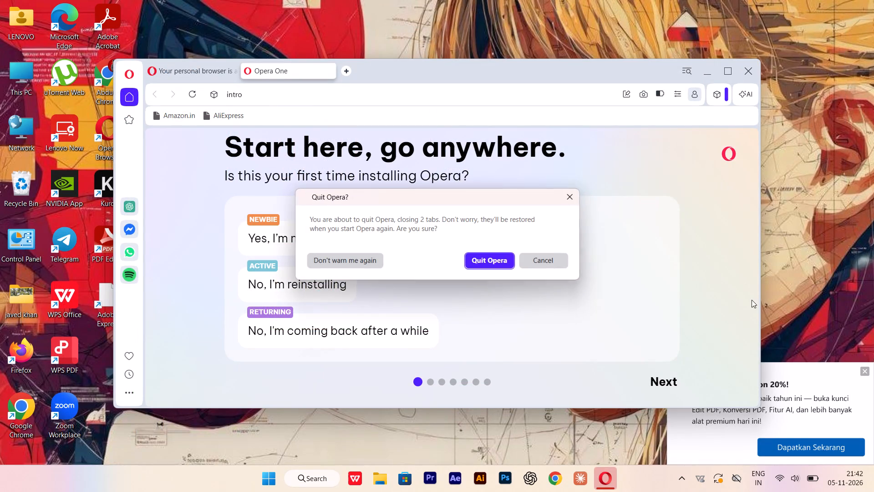
left_click(482, 259)
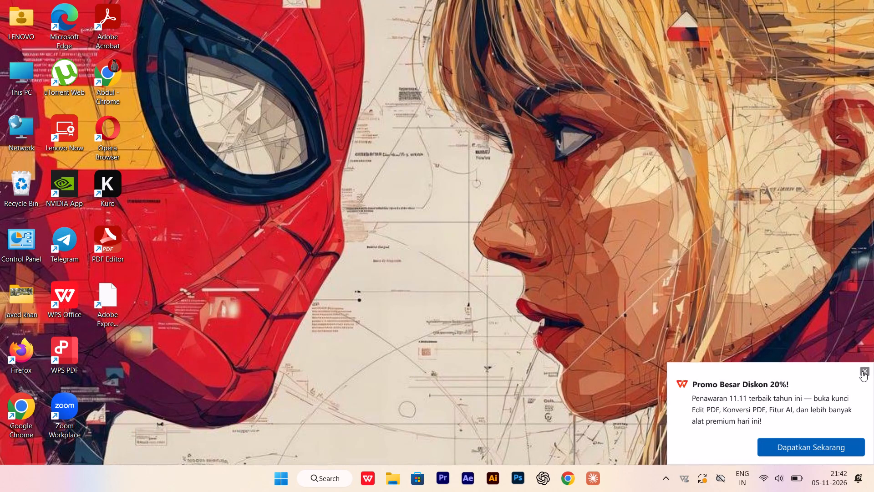
left_click(864, 371)
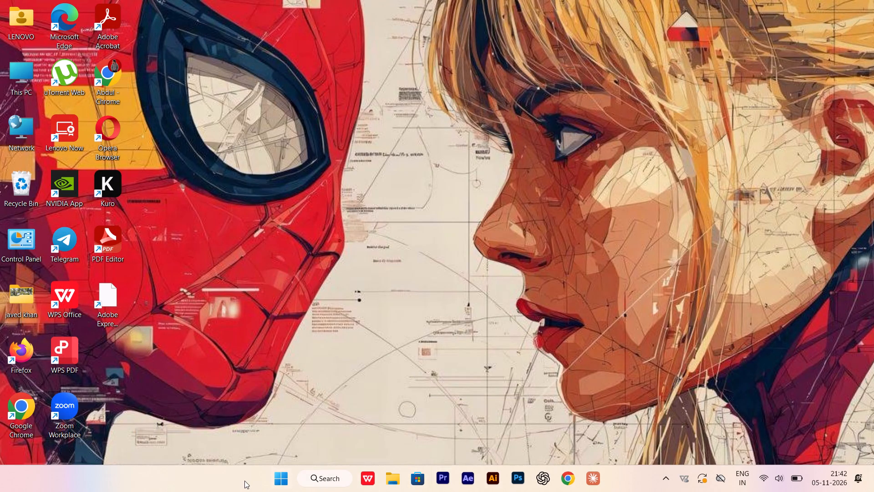
Shut down the computer without installing the pending updates.
left_click(285, 483)
left_click(509, 439)
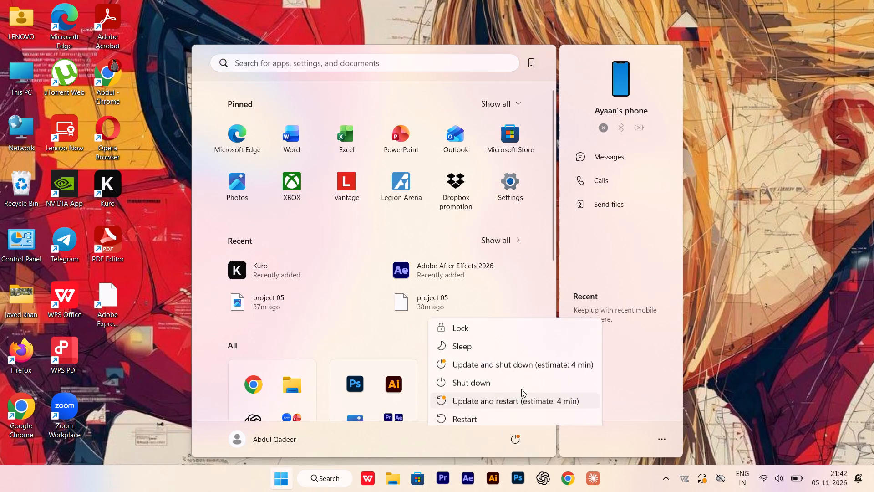
left_click(519, 379)
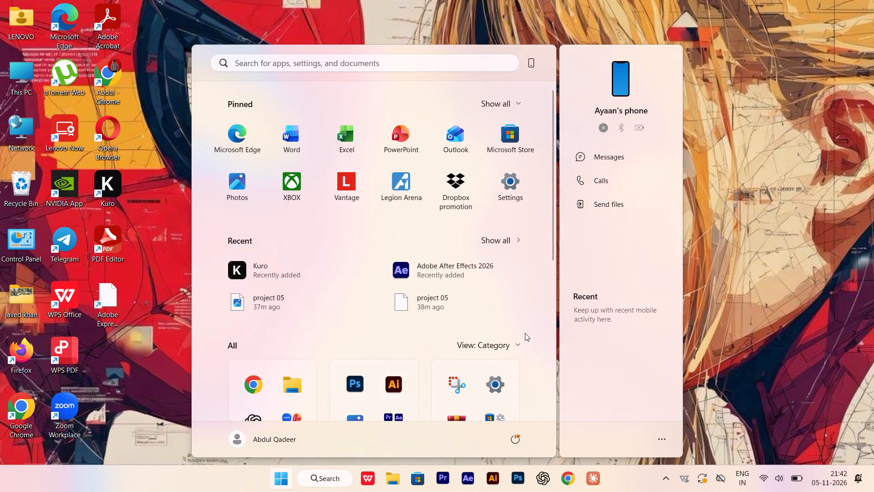